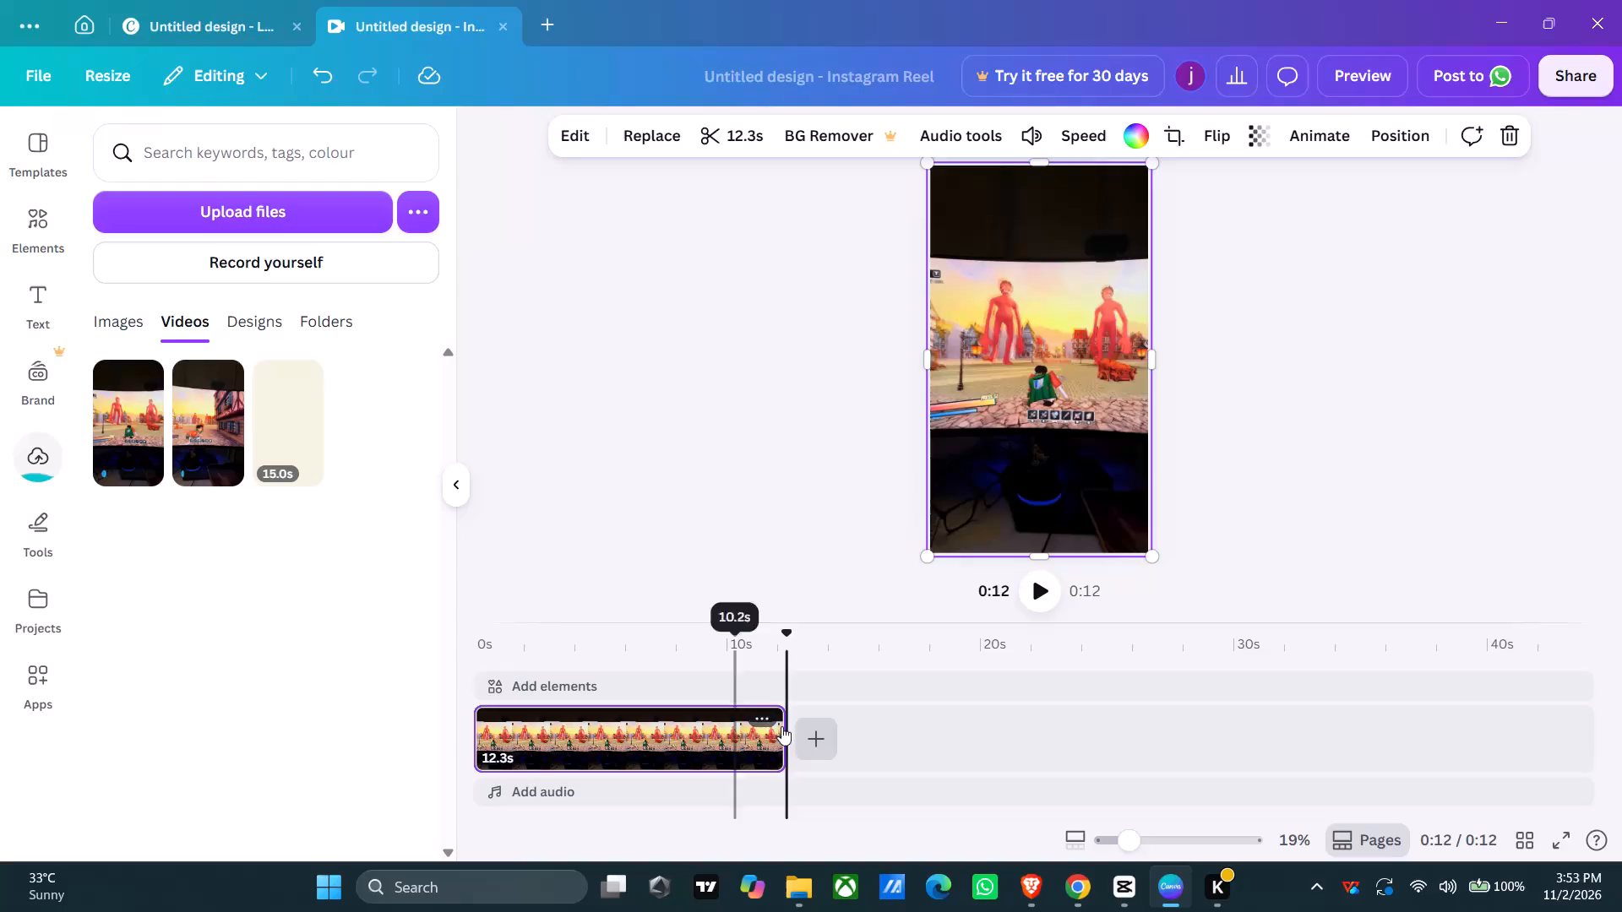
Add the second uploaded gameplay video to the timeline as a new clip after the existing one.
click(205, 426)
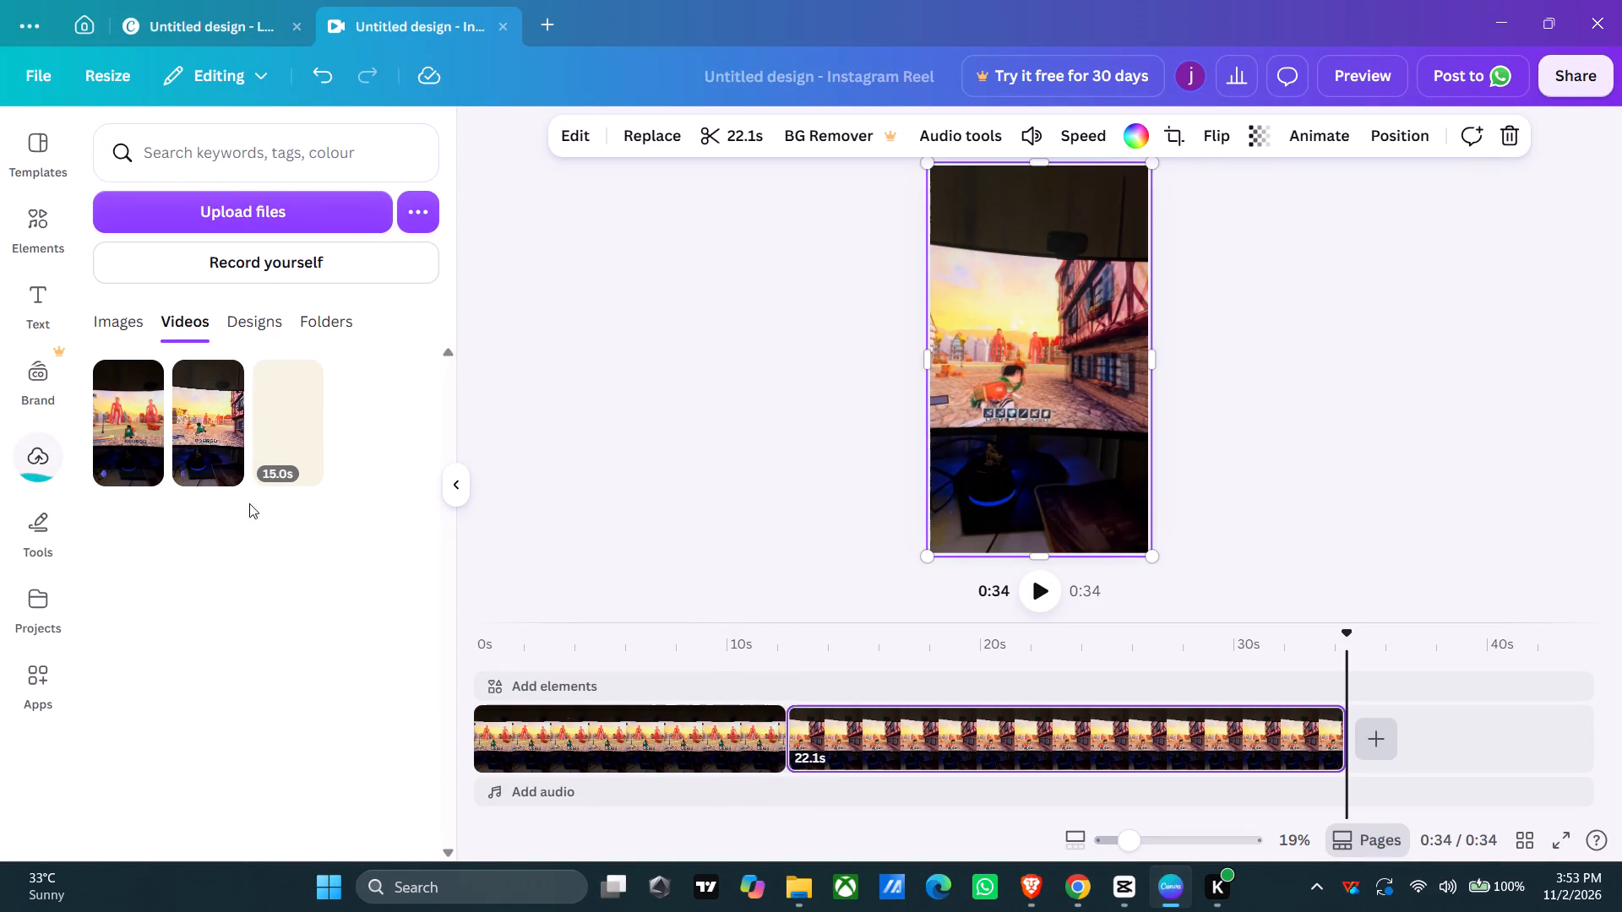
Reorder the timeline so the 22.1 s clip comes first and the 12.3 s clip follows it.
click(678, 744)
click(862, 743)
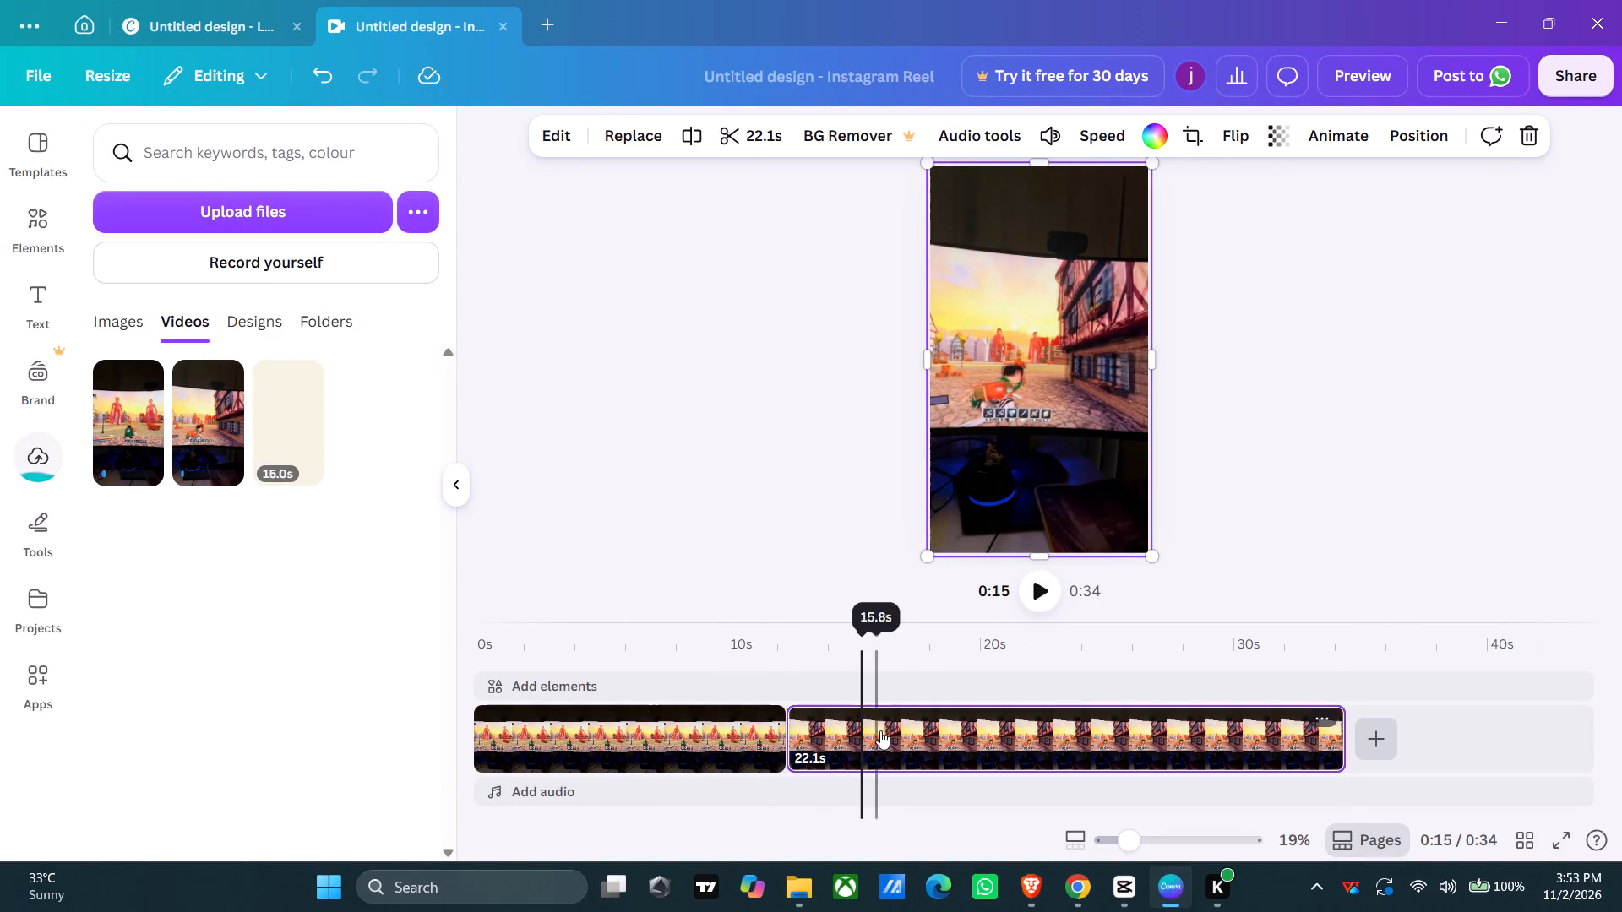
drag(937, 730, 644, 738)
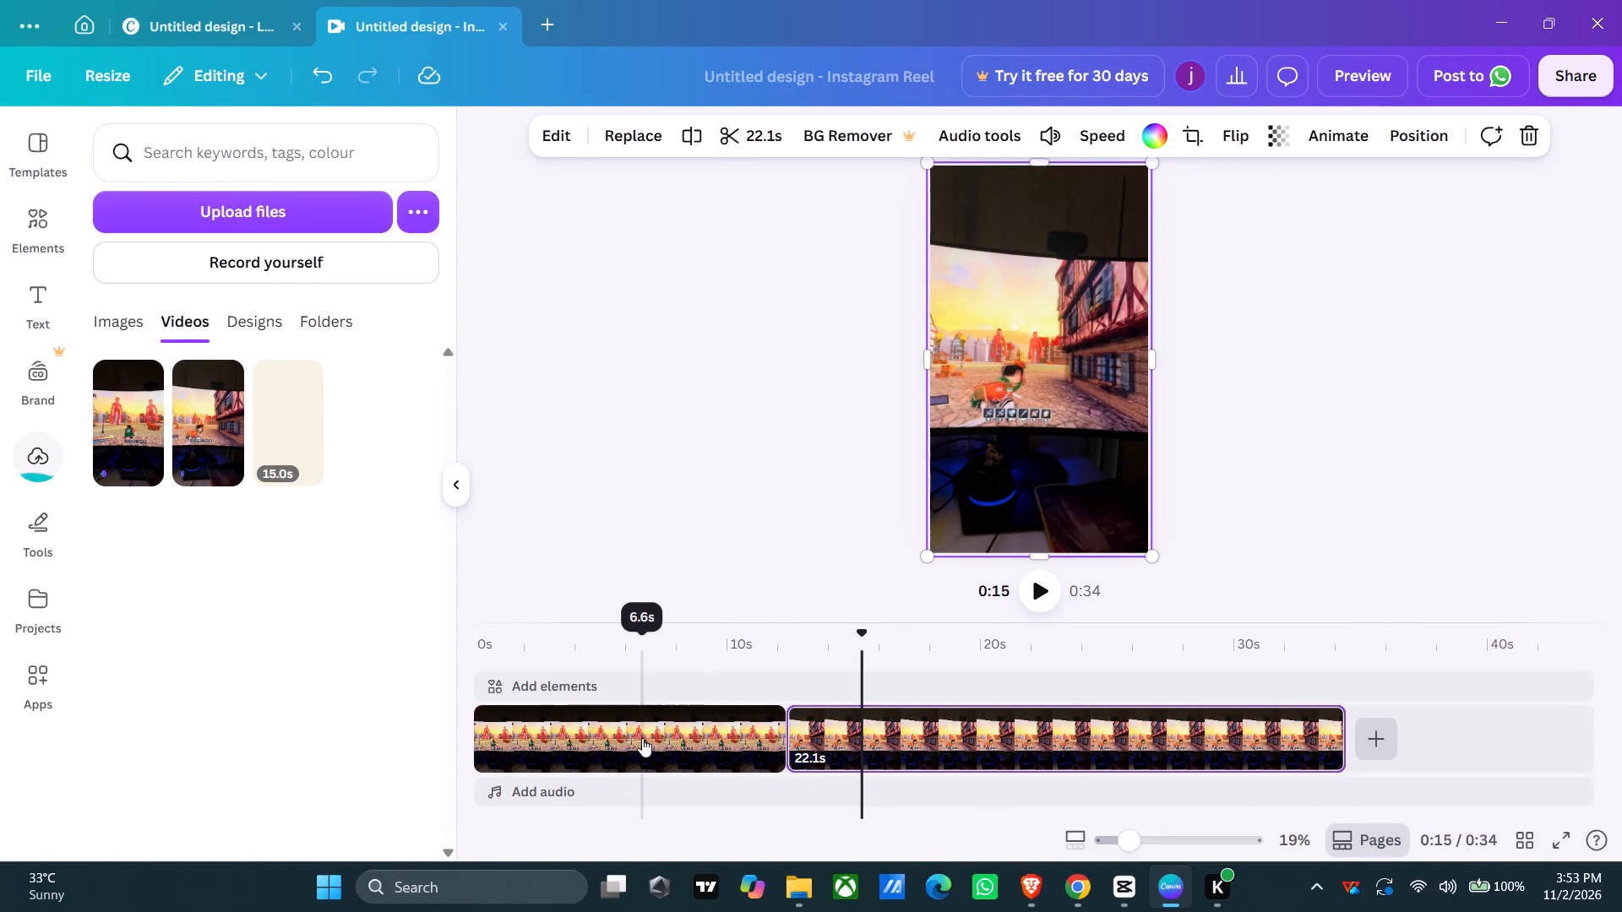
click(687, 734)
drag(687, 734, 685, 736)
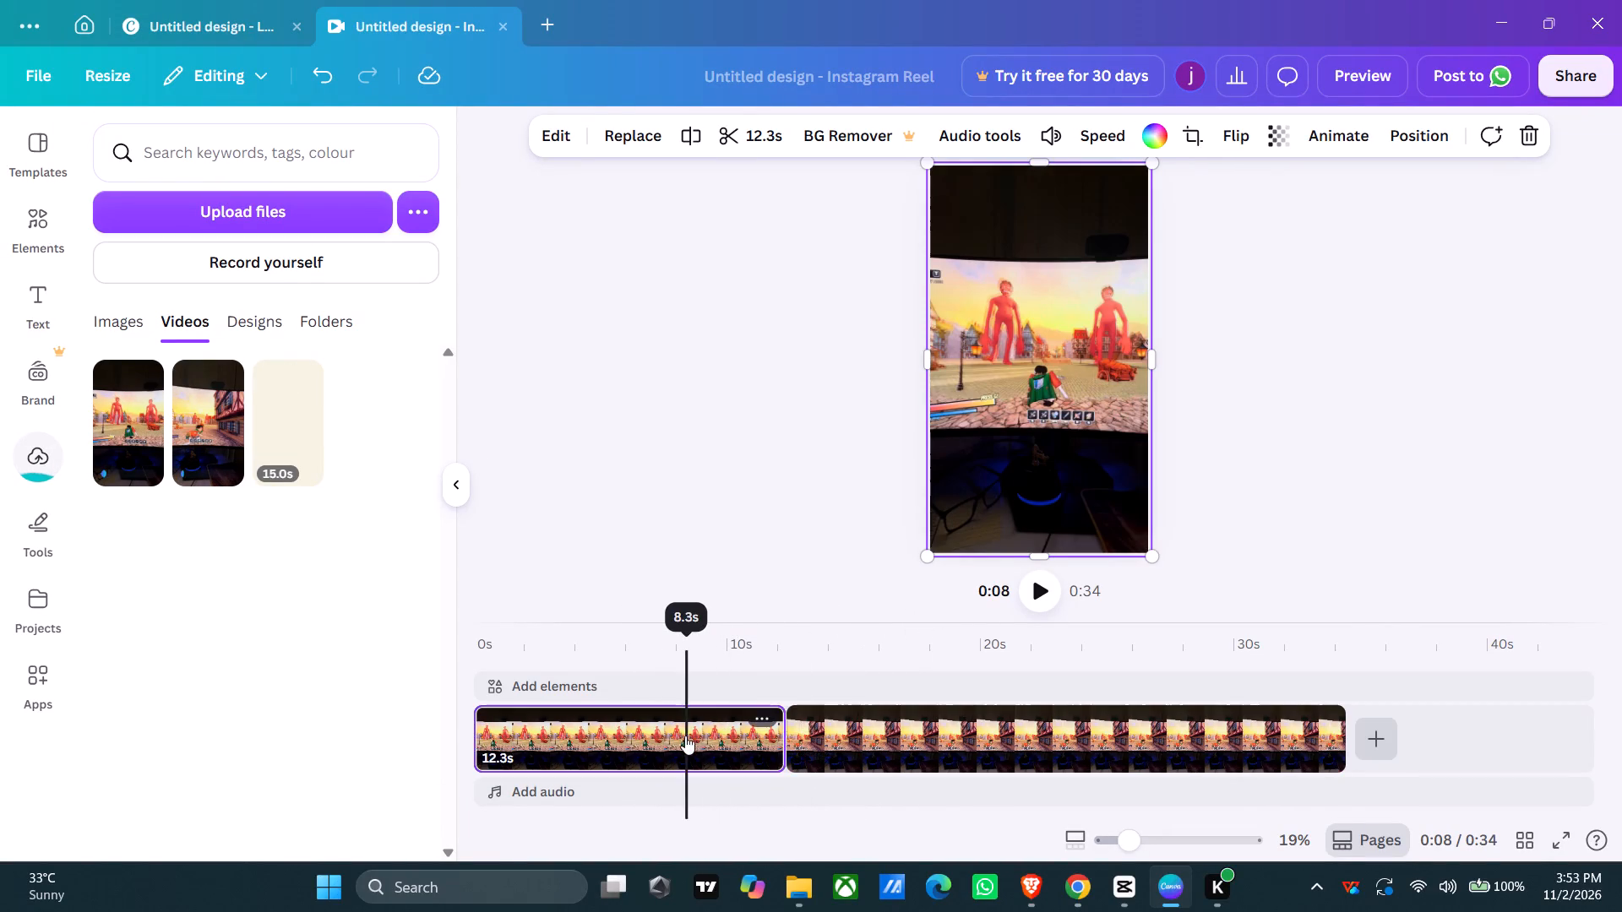
drag(685, 736, 854, 822)
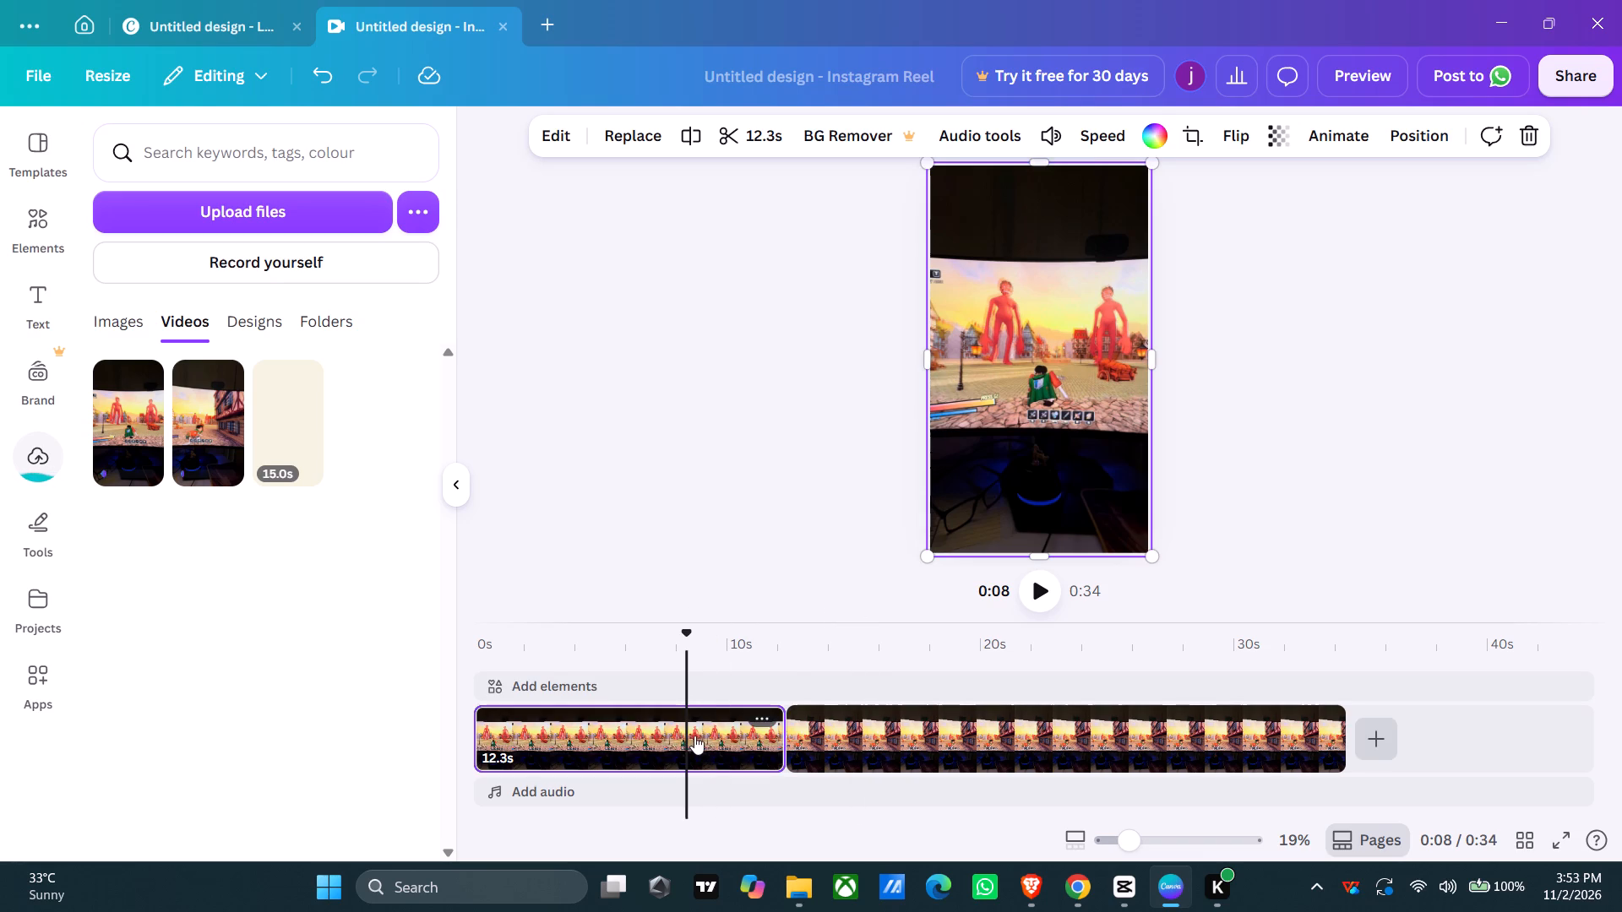
drag(694, 735, 1441, 751)
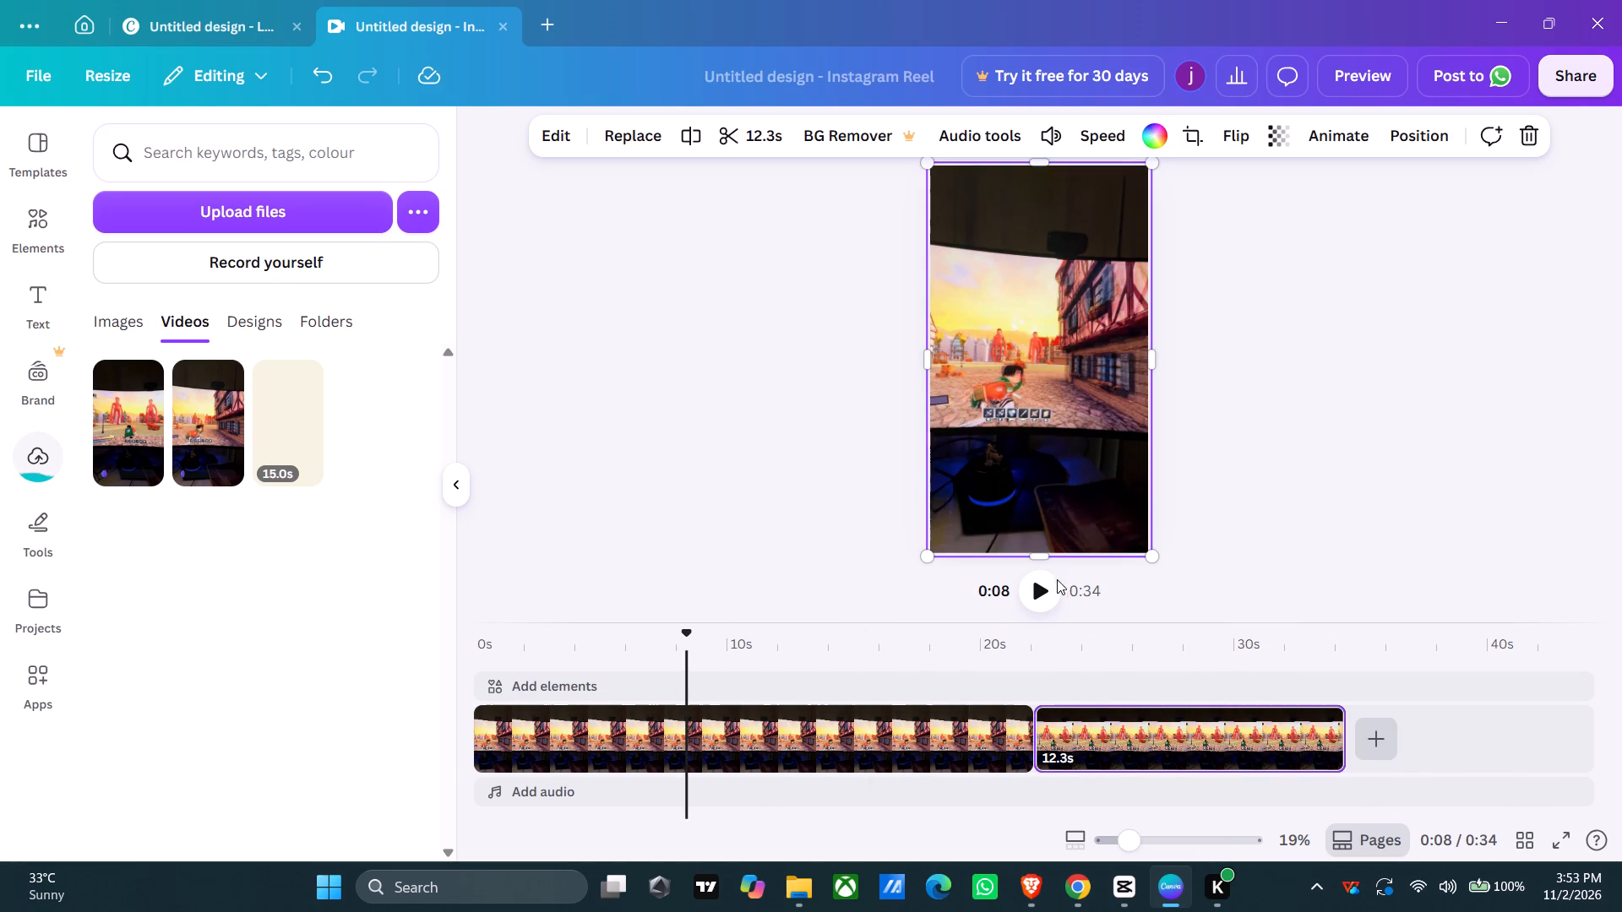
Play back the reordered clips, including from the start of the timeline, to check the opening footage.
click(1048, 585)
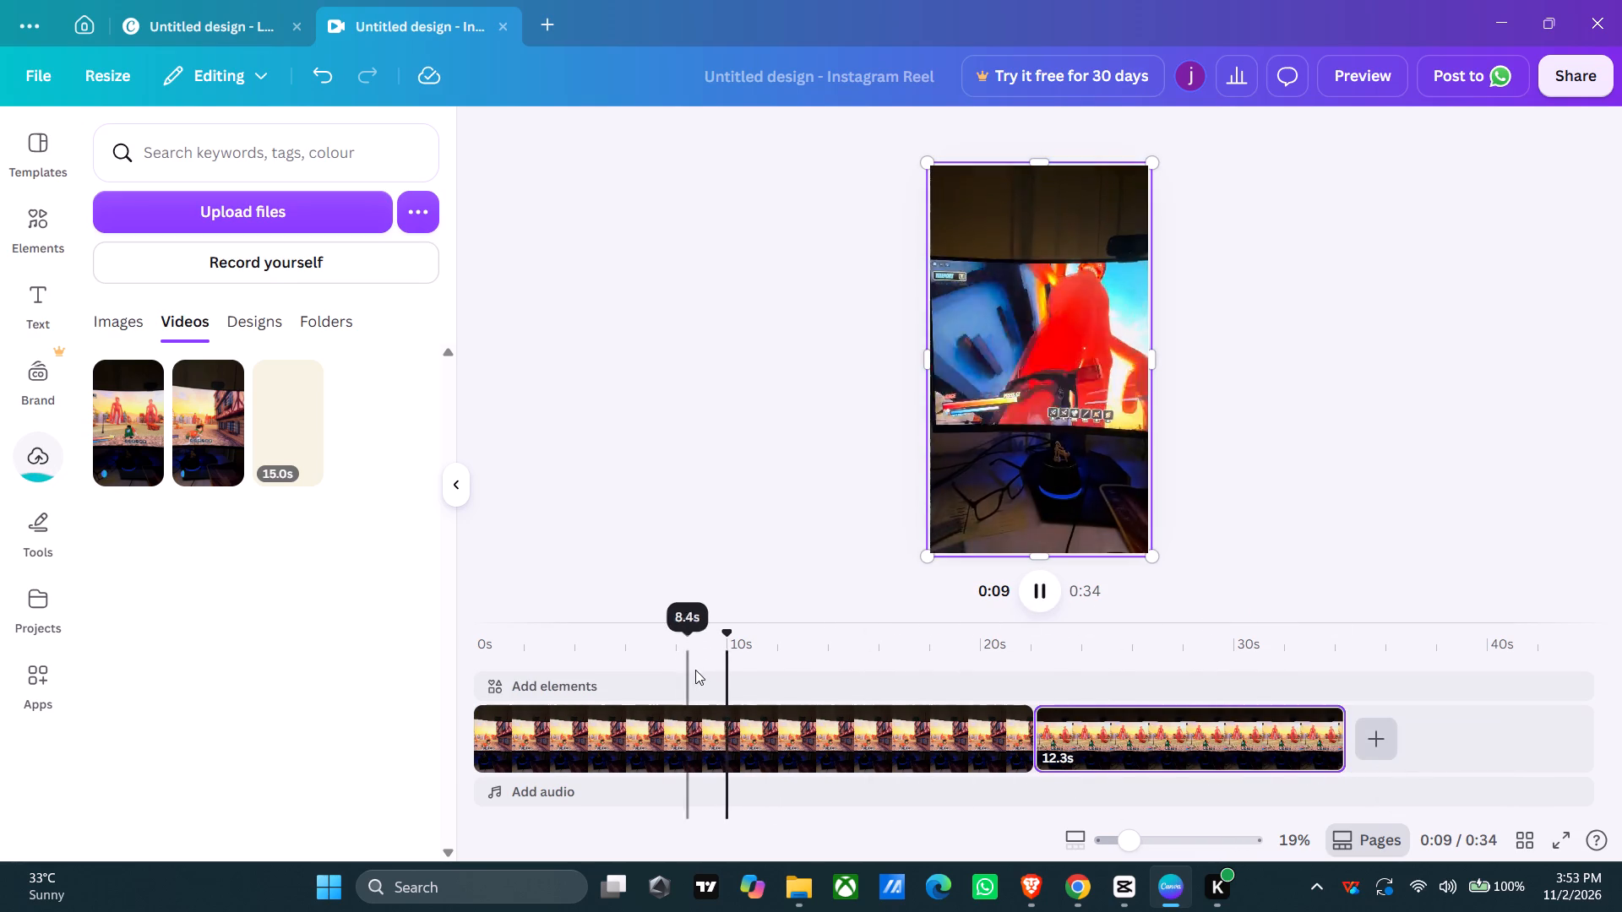
drag(723, 667, 490, 687)
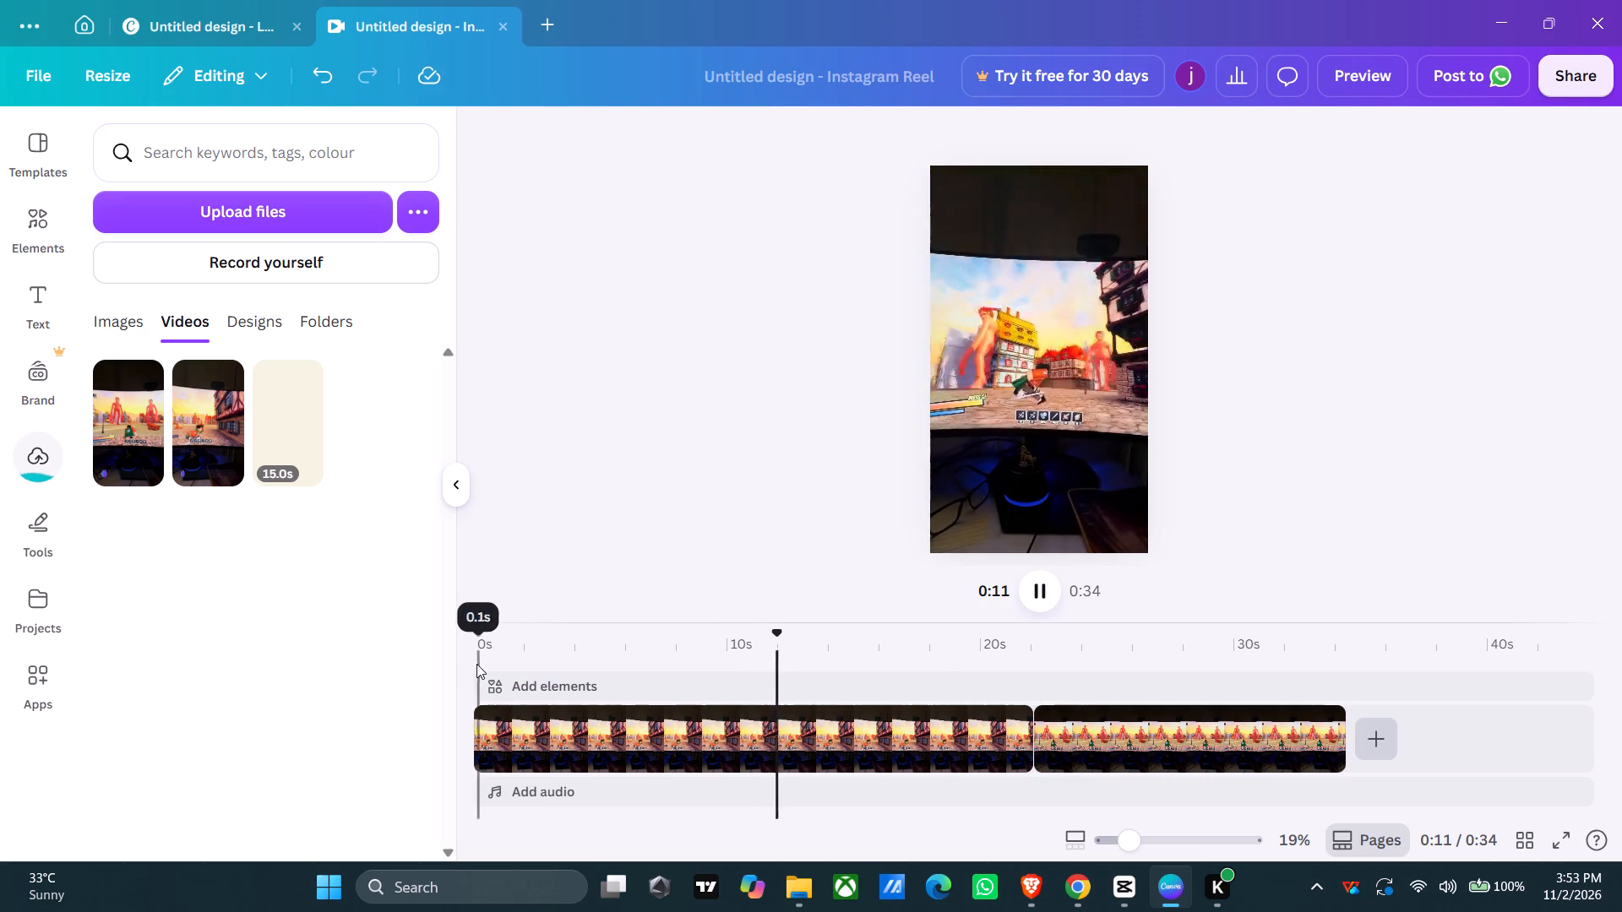
click(481, 660)
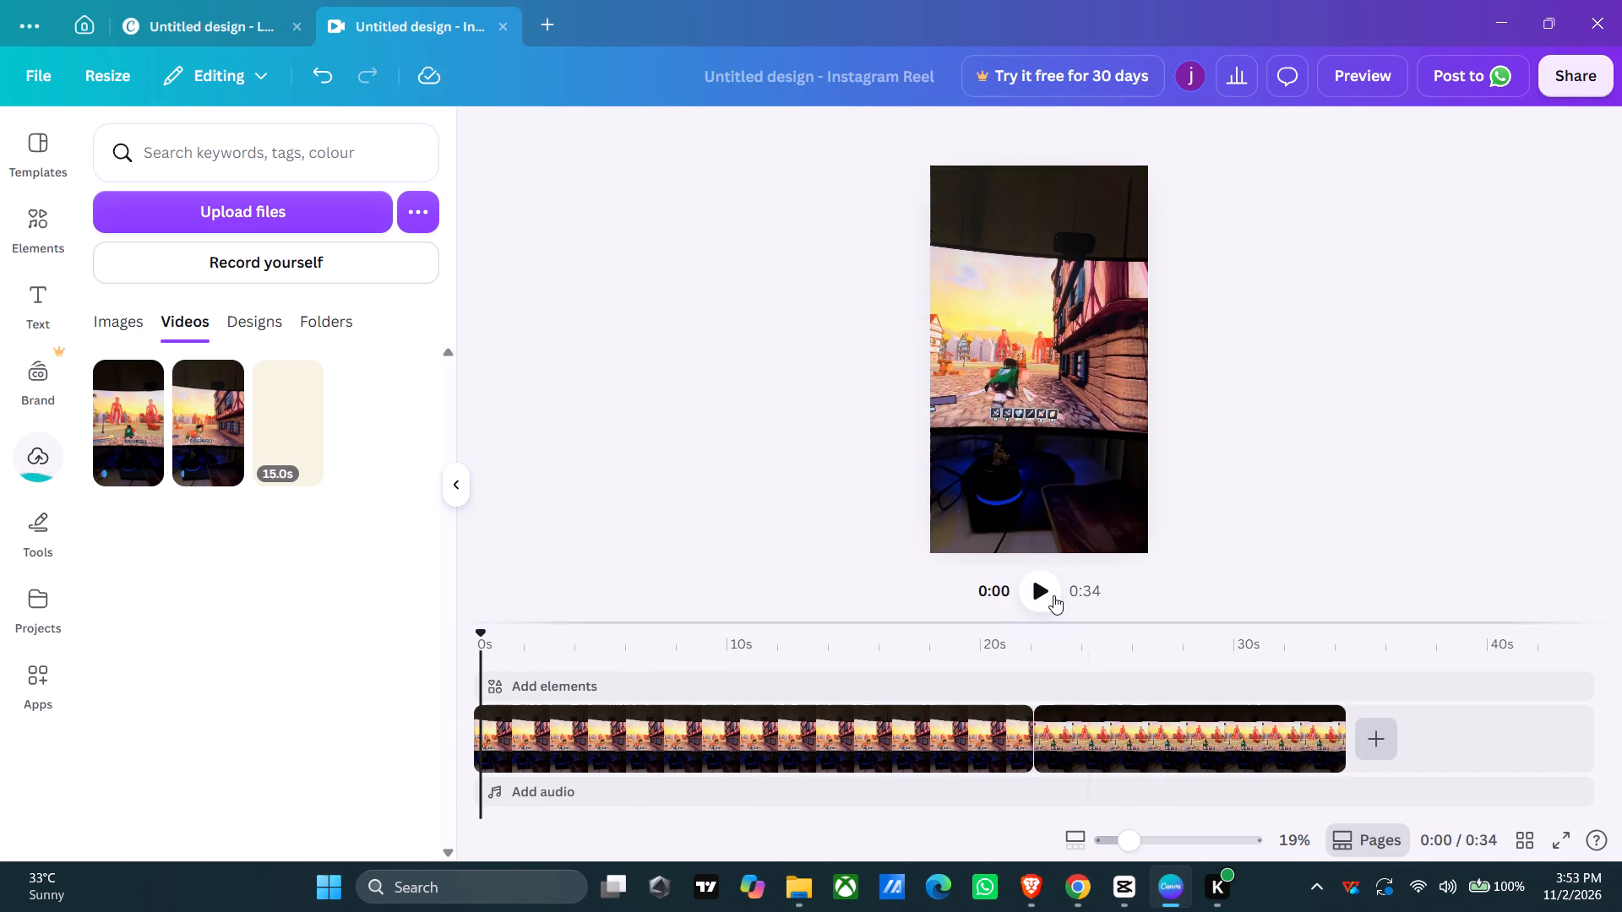
click(1053, 594)
click(1053, 594)
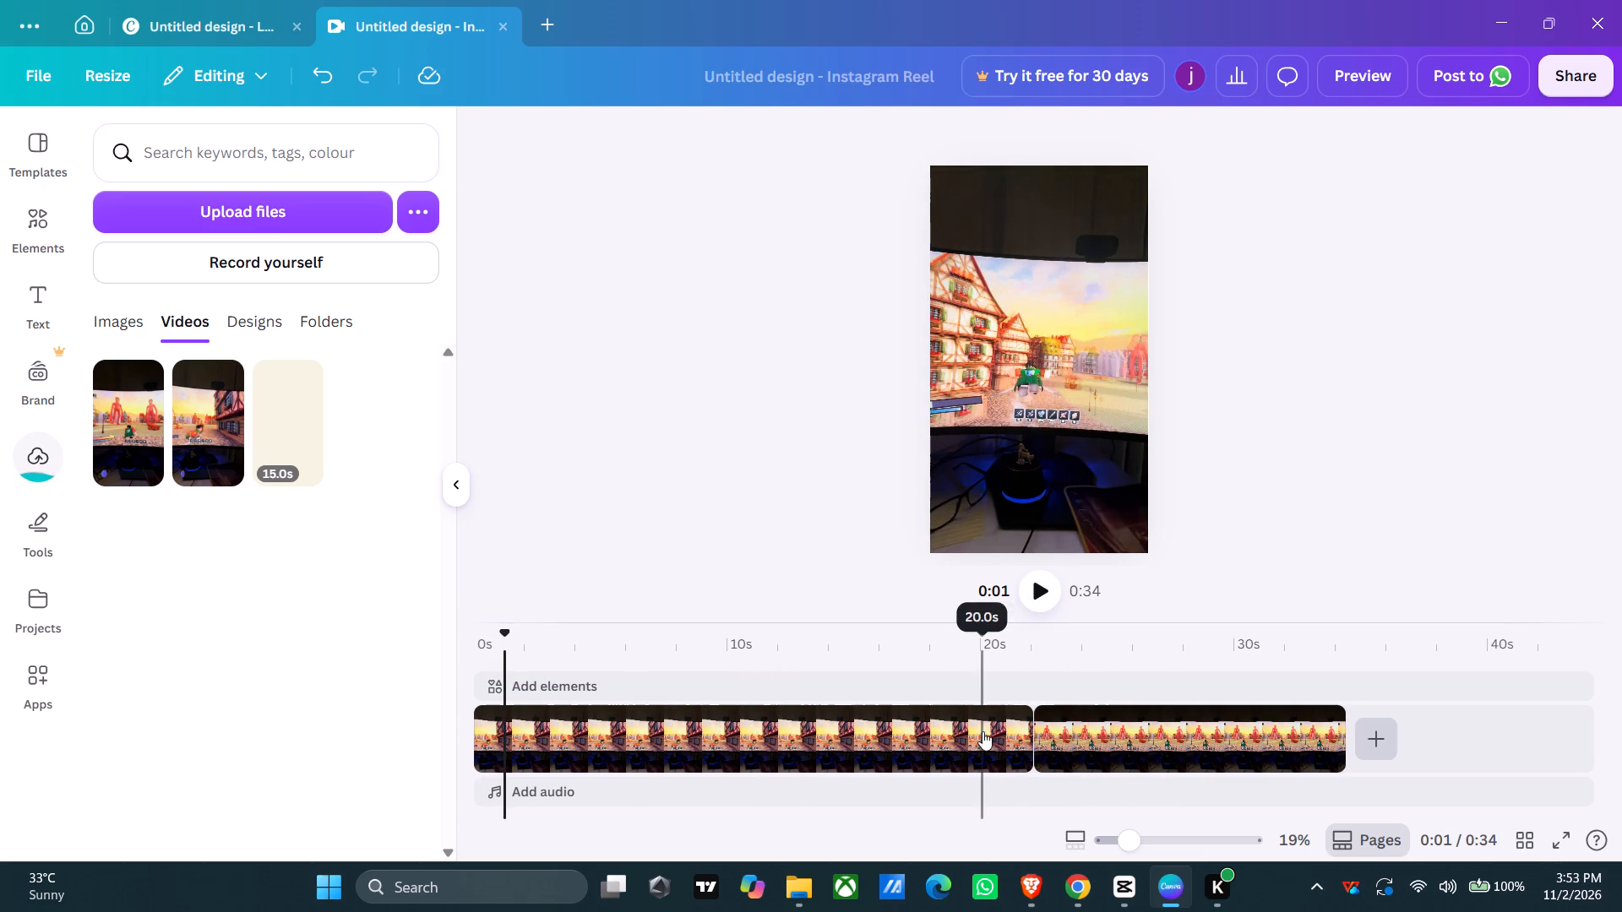
Lock the background video of the first clip on the timeline.
click(808, 740)
right_click(808, 740)
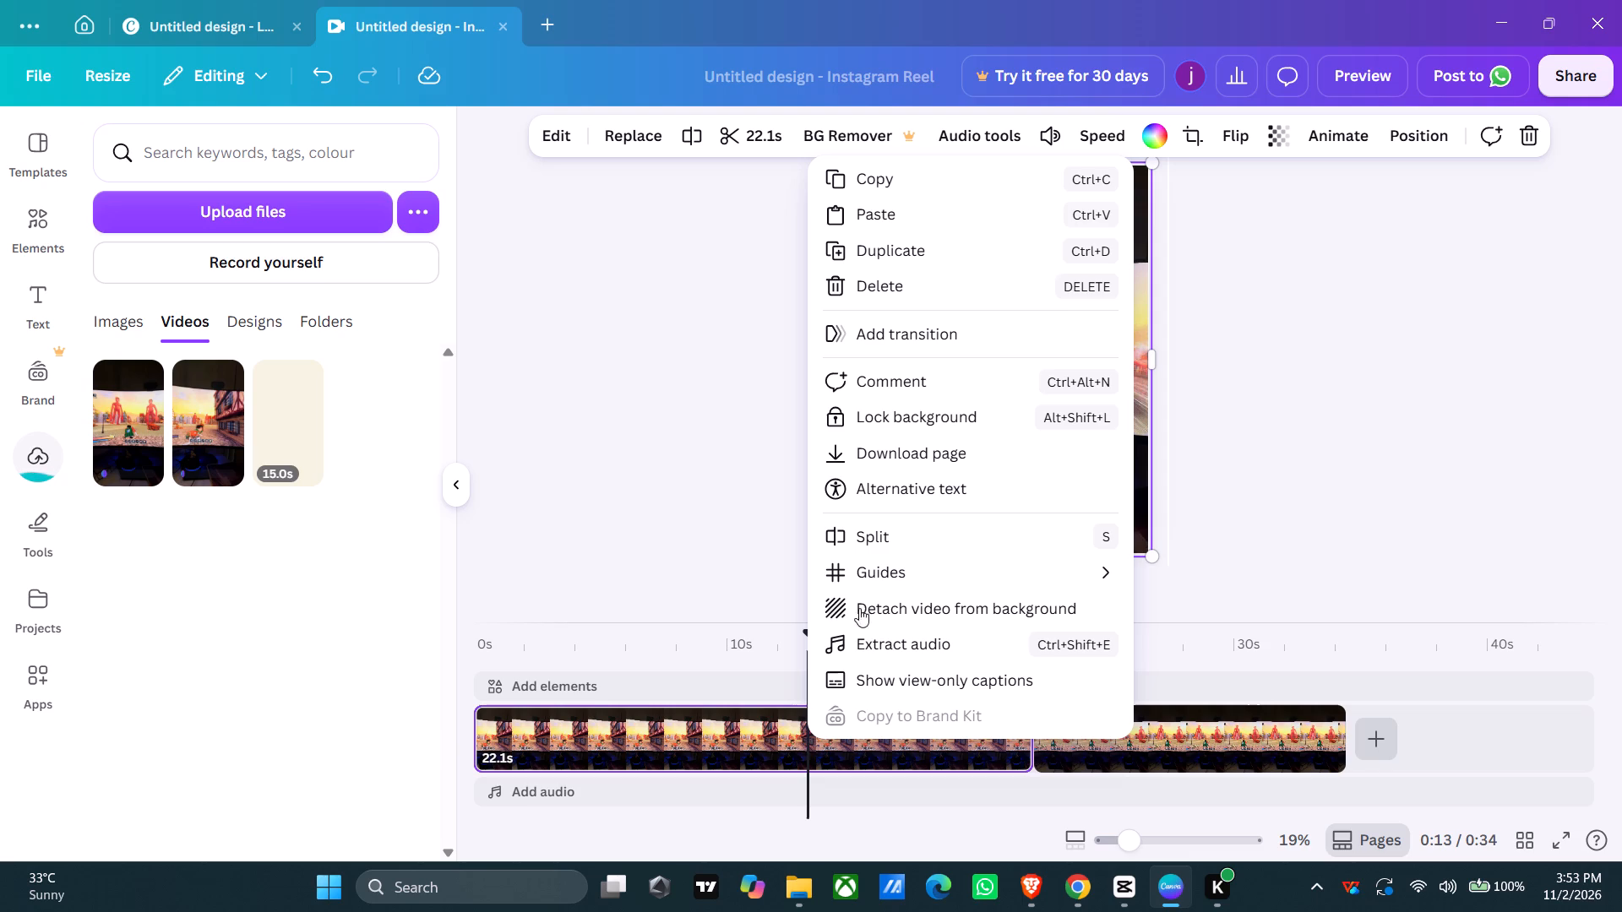
click(968, 425)
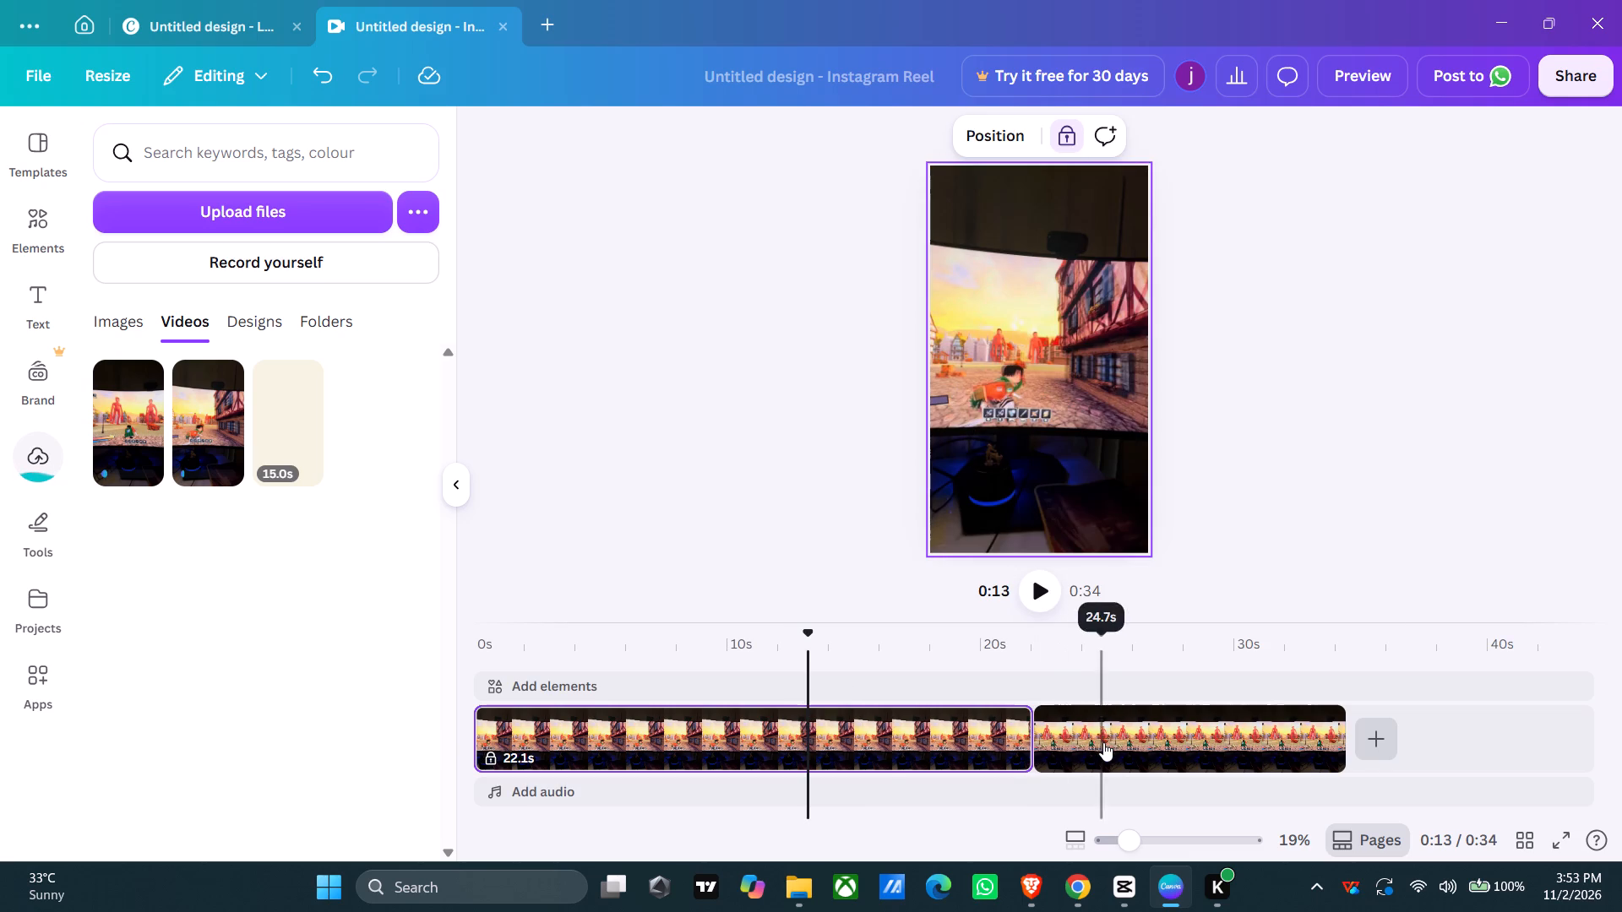
Trim the end of the second clip so it lasts 10.6 s.
right_click(1103, 744)
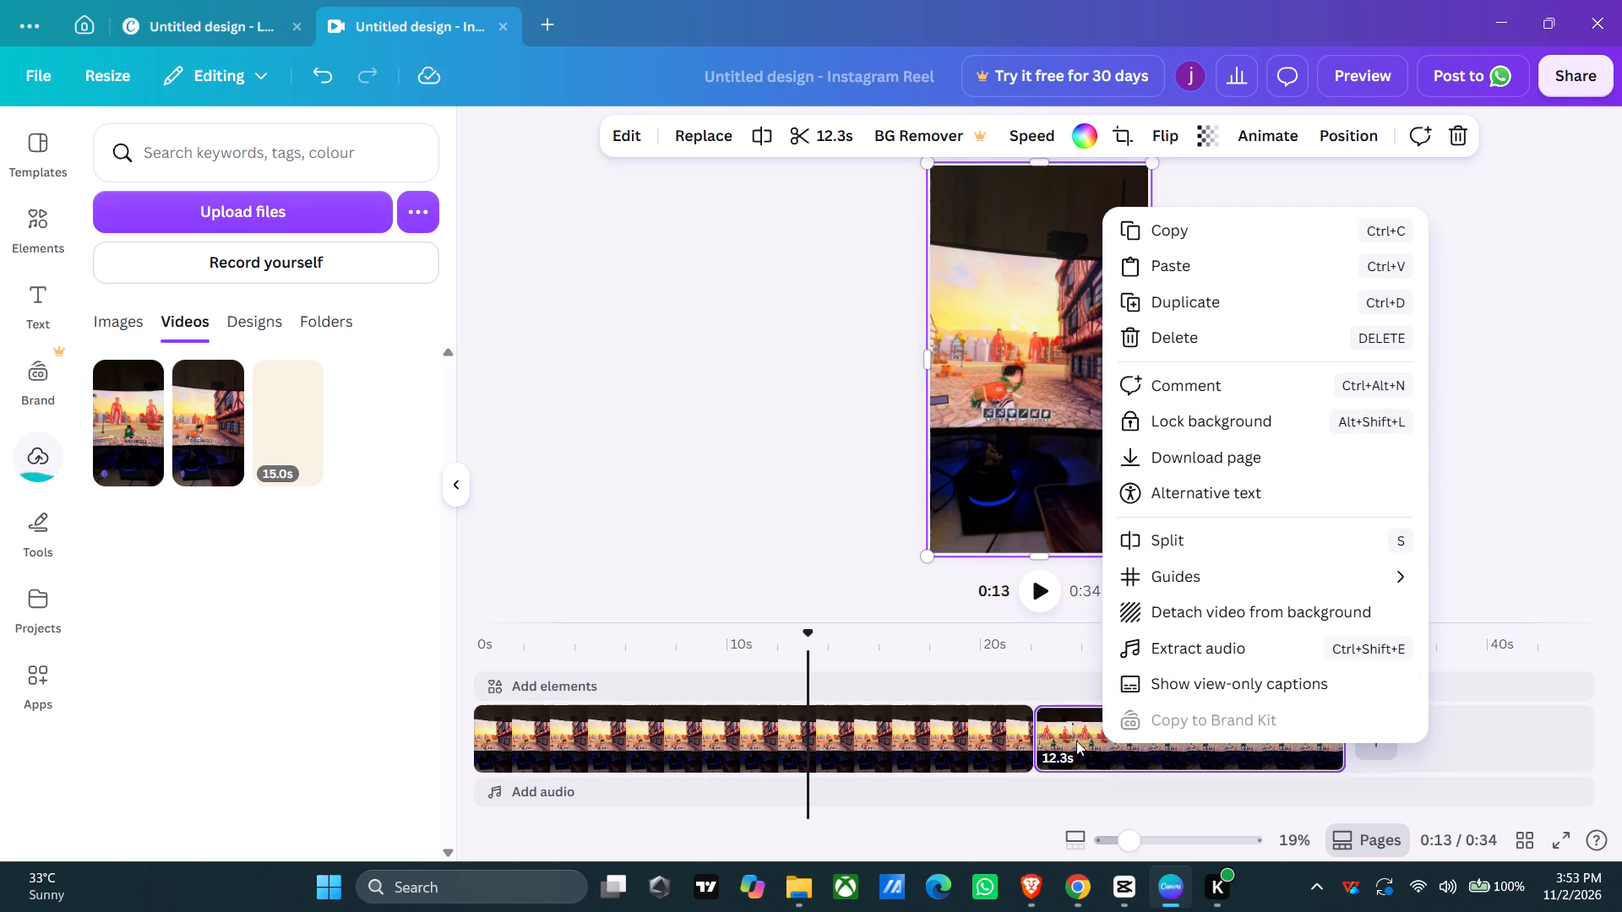
click(1076, 741)
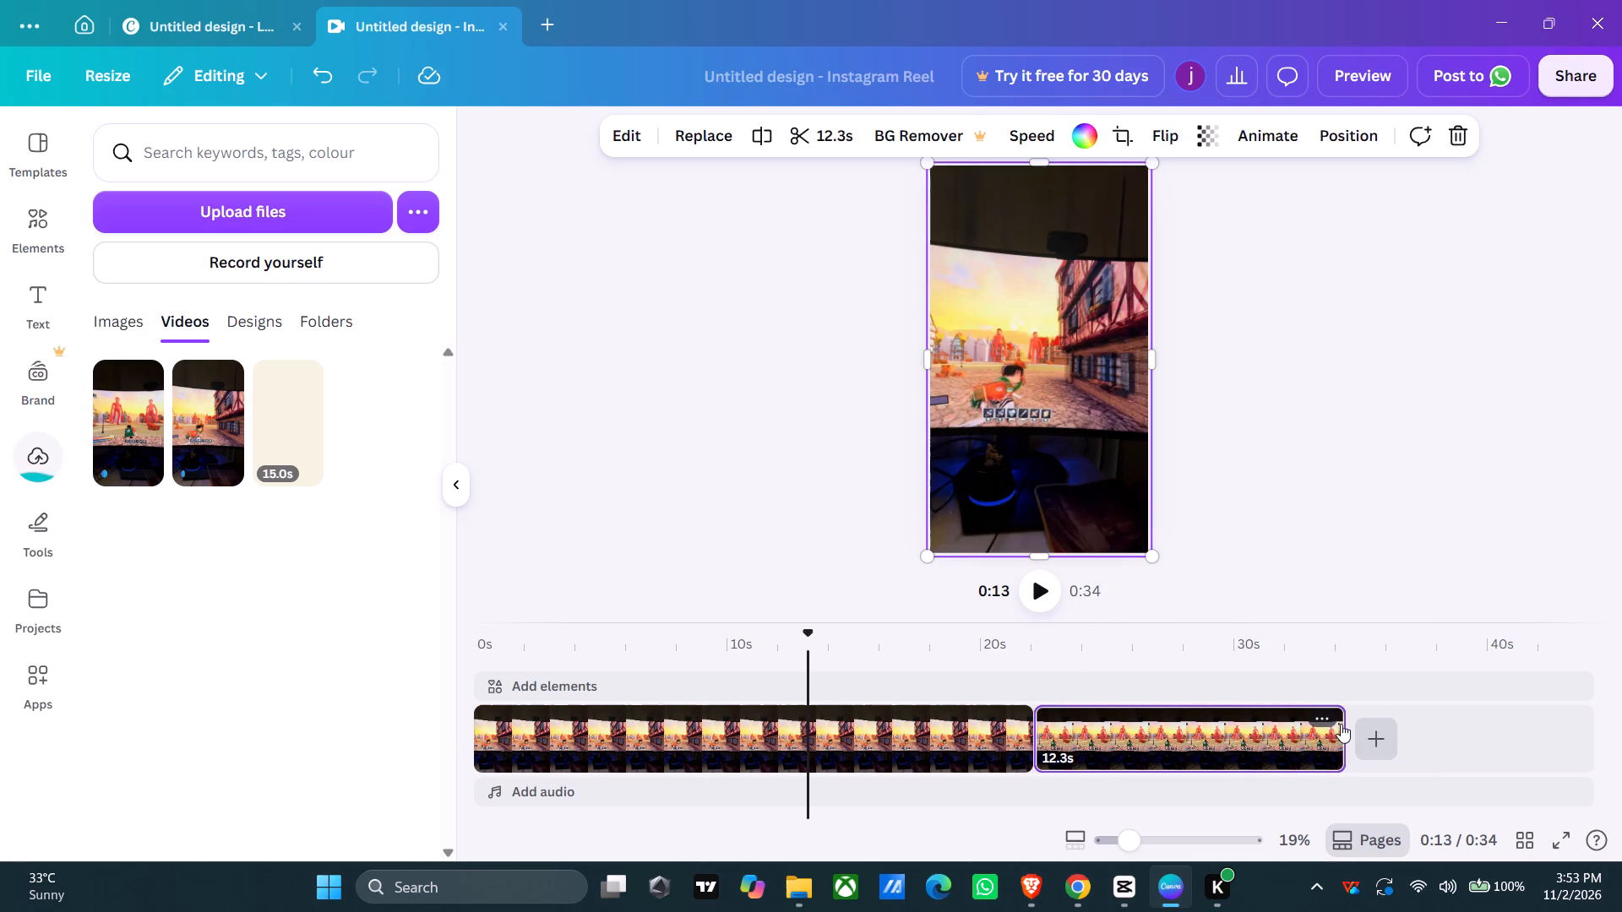
drag(1331, 731, 1325, 739)
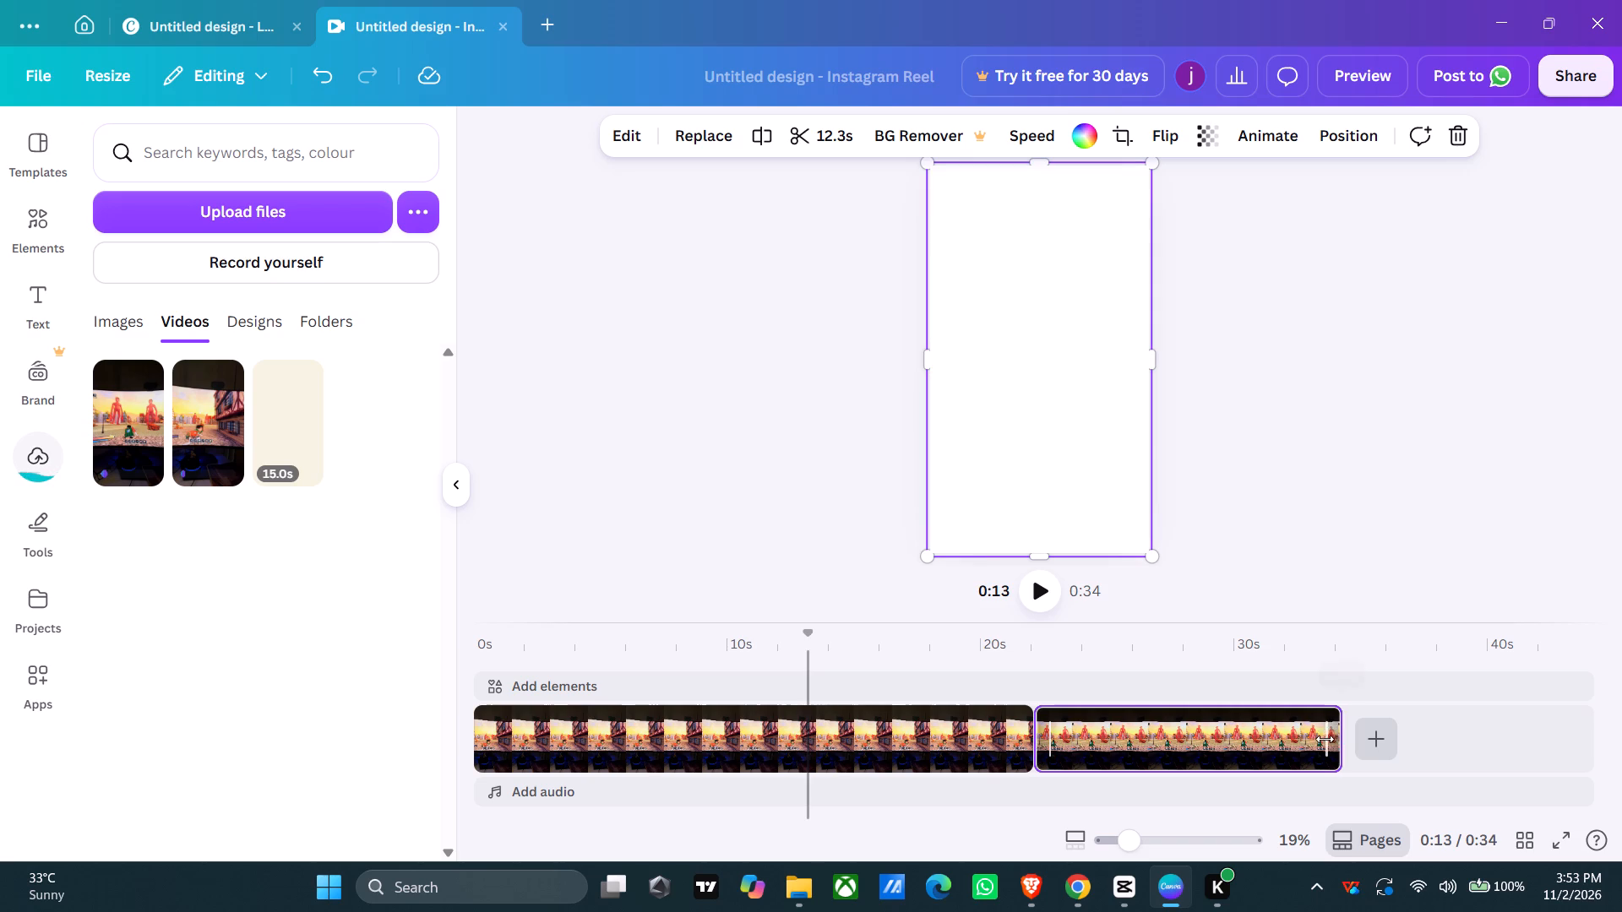
drag(1325, 739, 1288, 755)
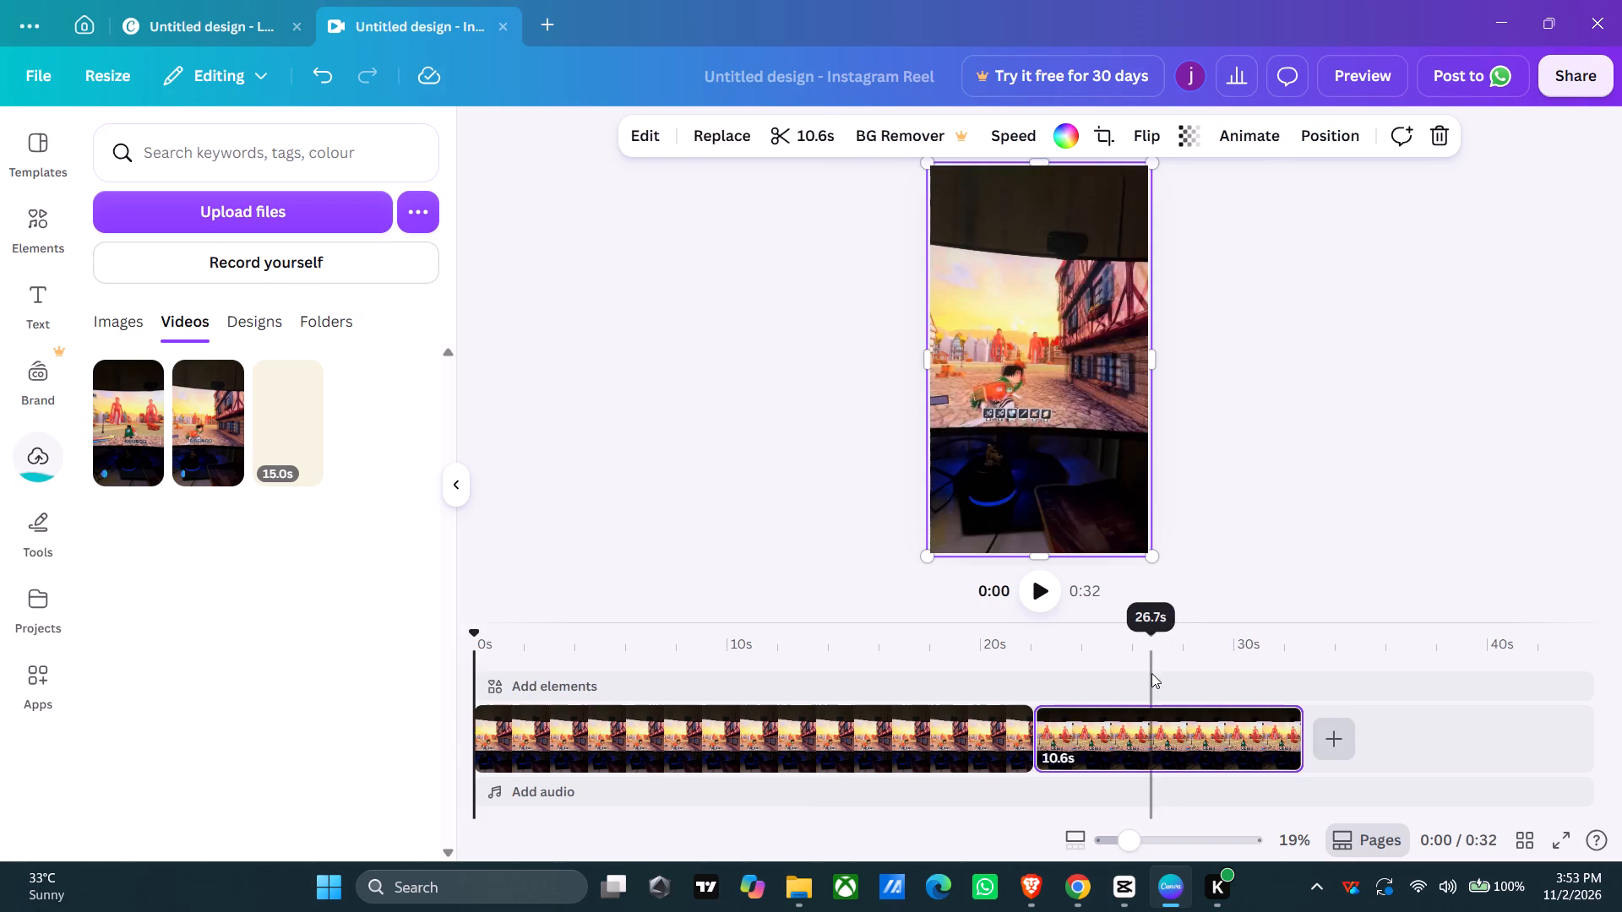
Play back the reel from about 26.7 s to its end to check the second clip's trimmed ending.
click(1151, 673)
click(1040, 600)
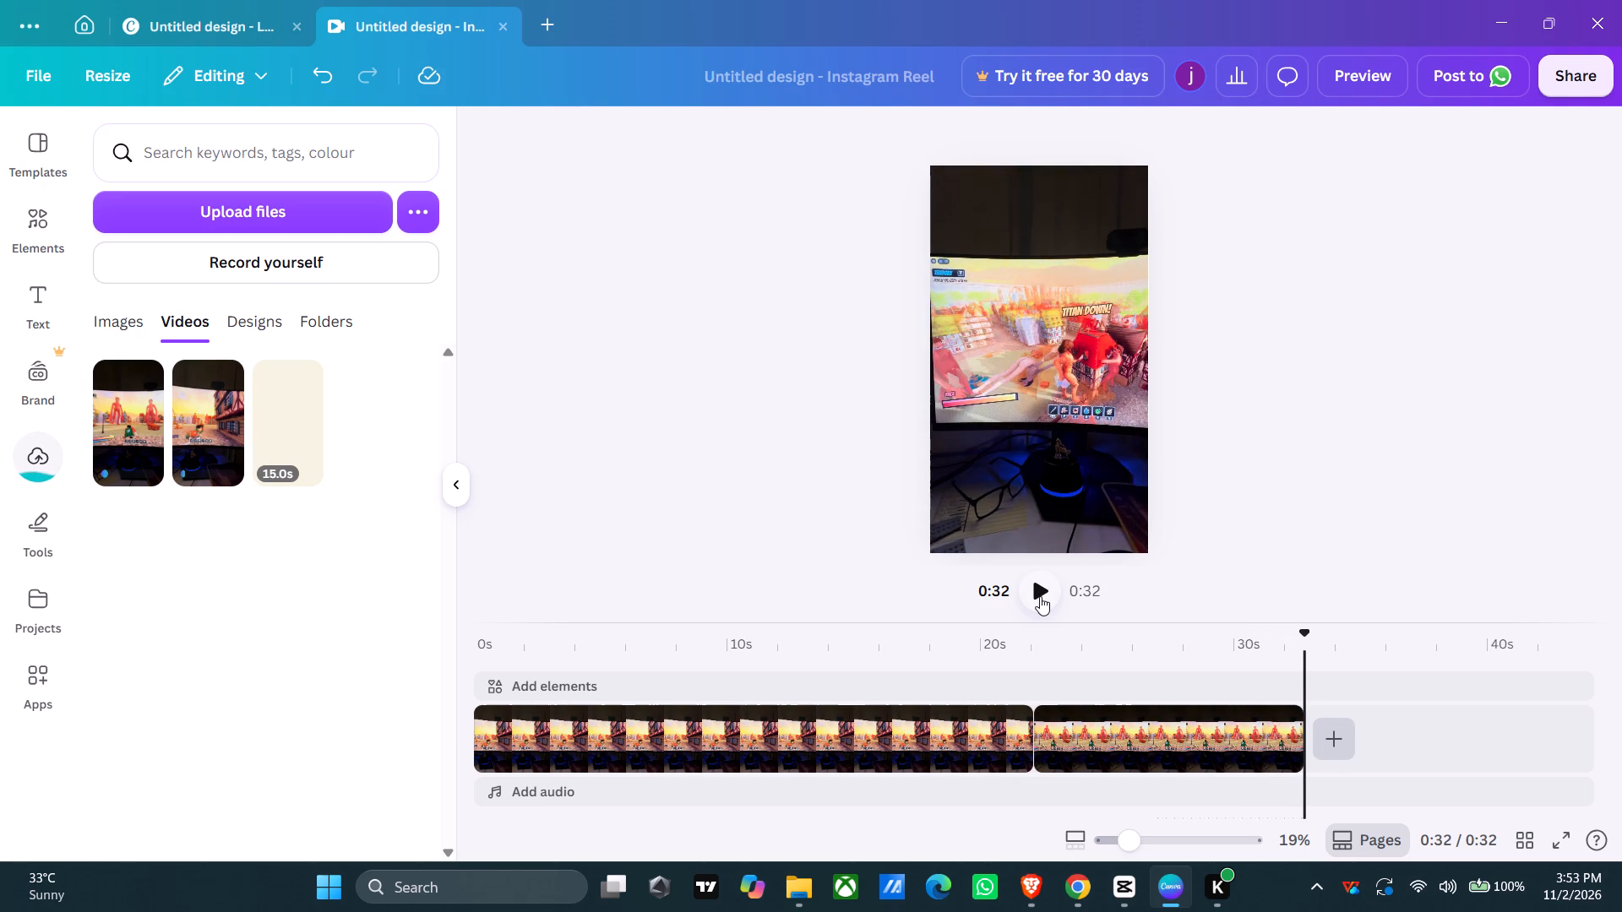
Select the second clip near its end on the timeline.
click(1293, 724)
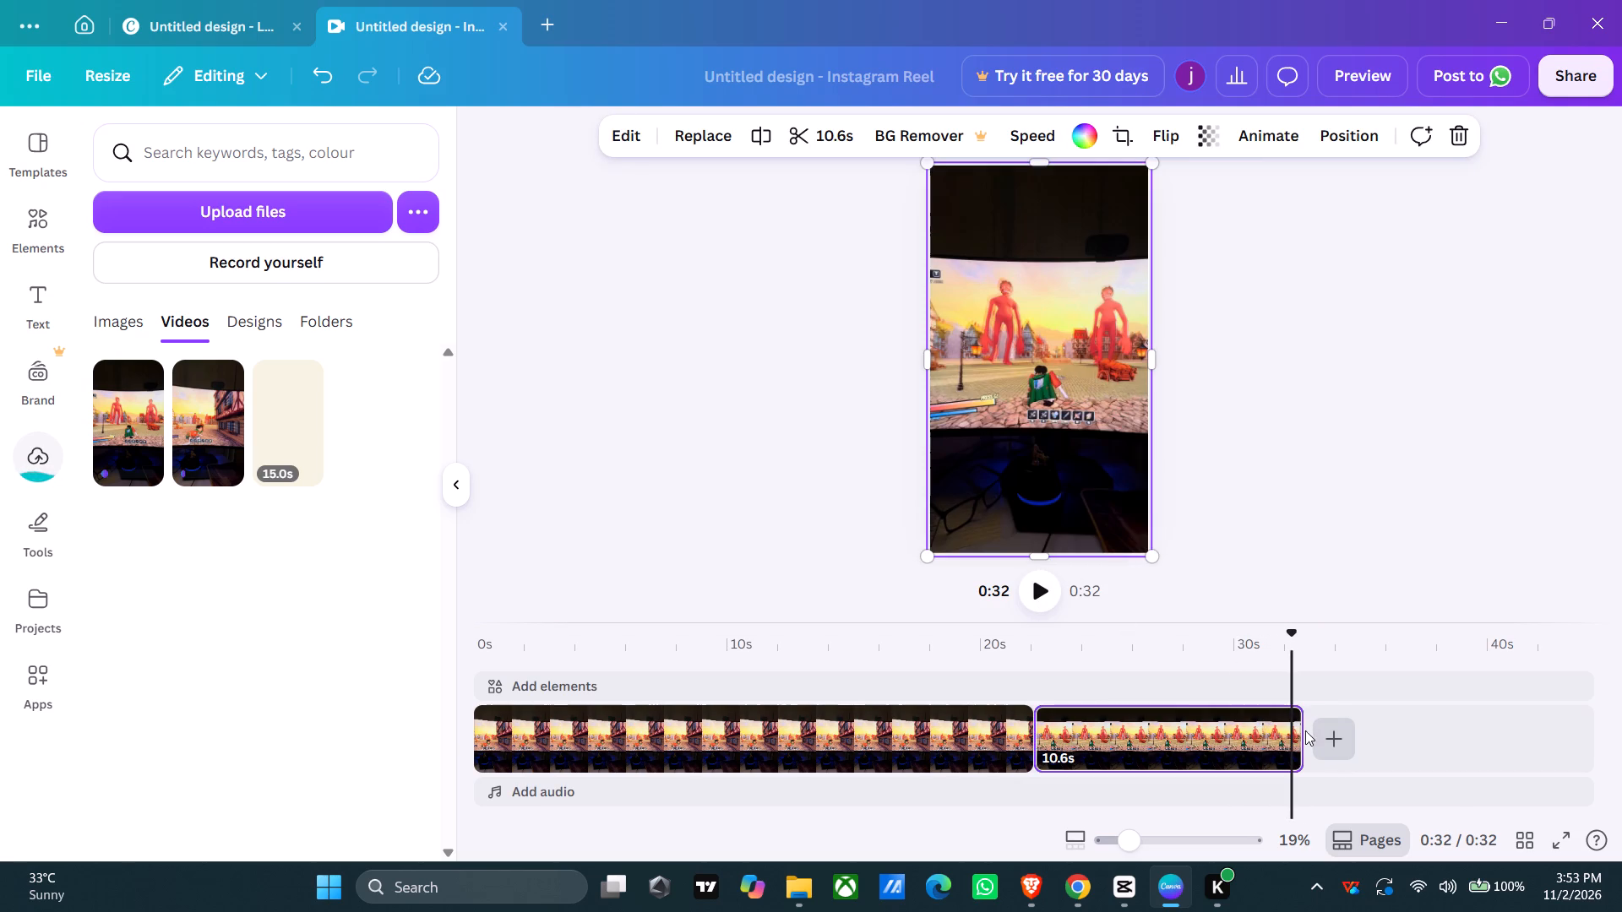
Trim the end of the second clip so it lasts 10.1 s.
click(1295, 735)
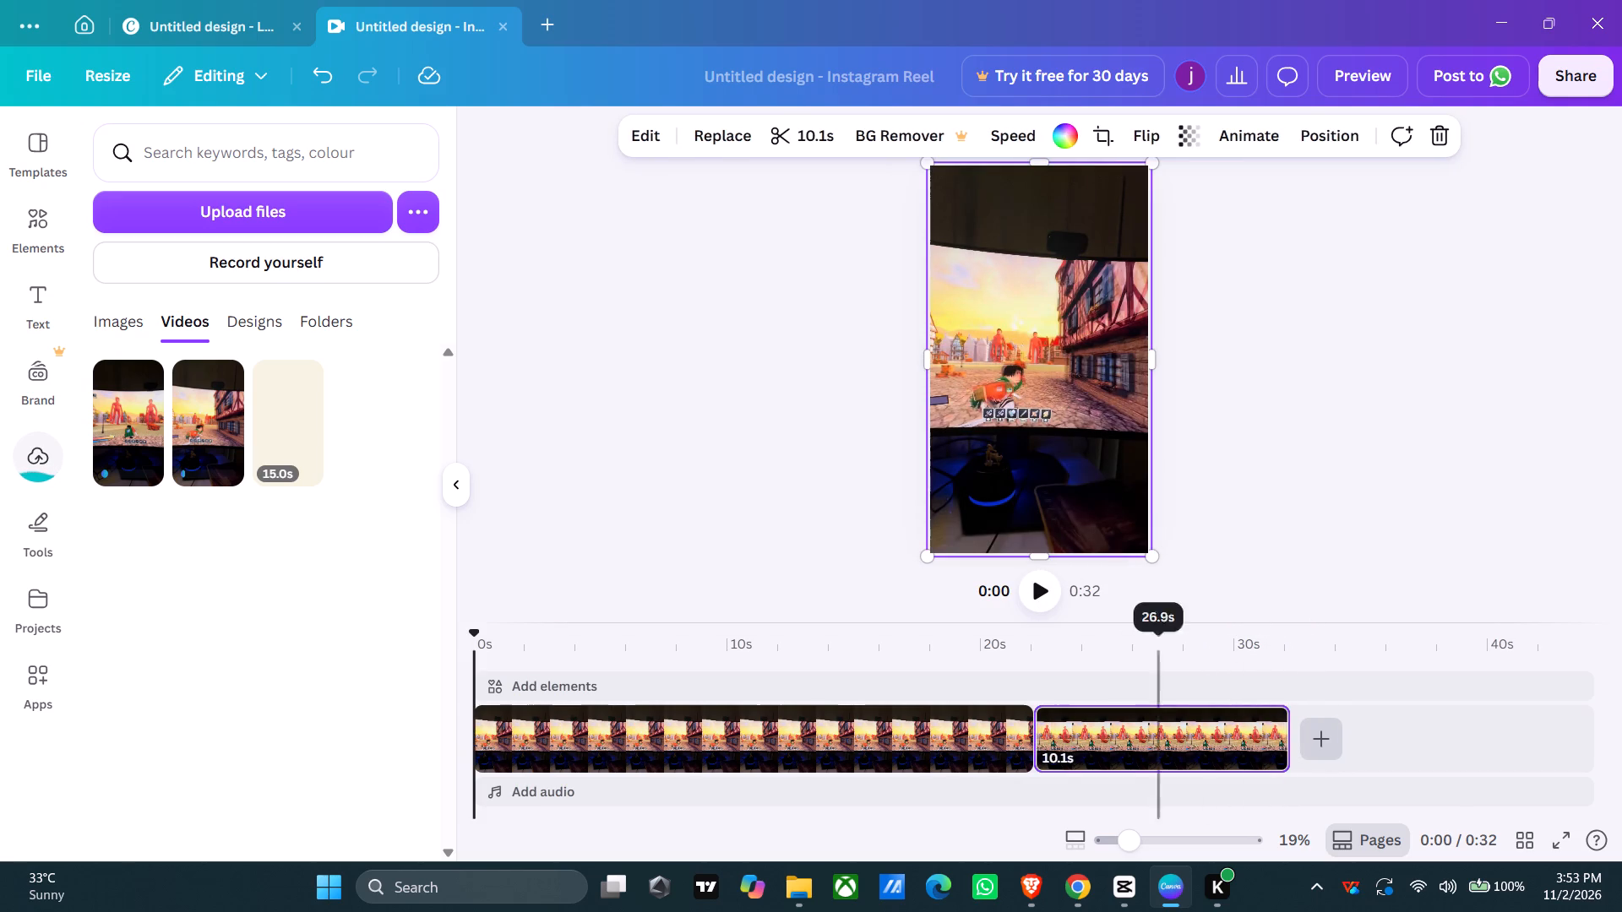
Play back the second clip from around its midpoint, pausing at about 31 s to check its trimmed ending.
click(1042, 590)
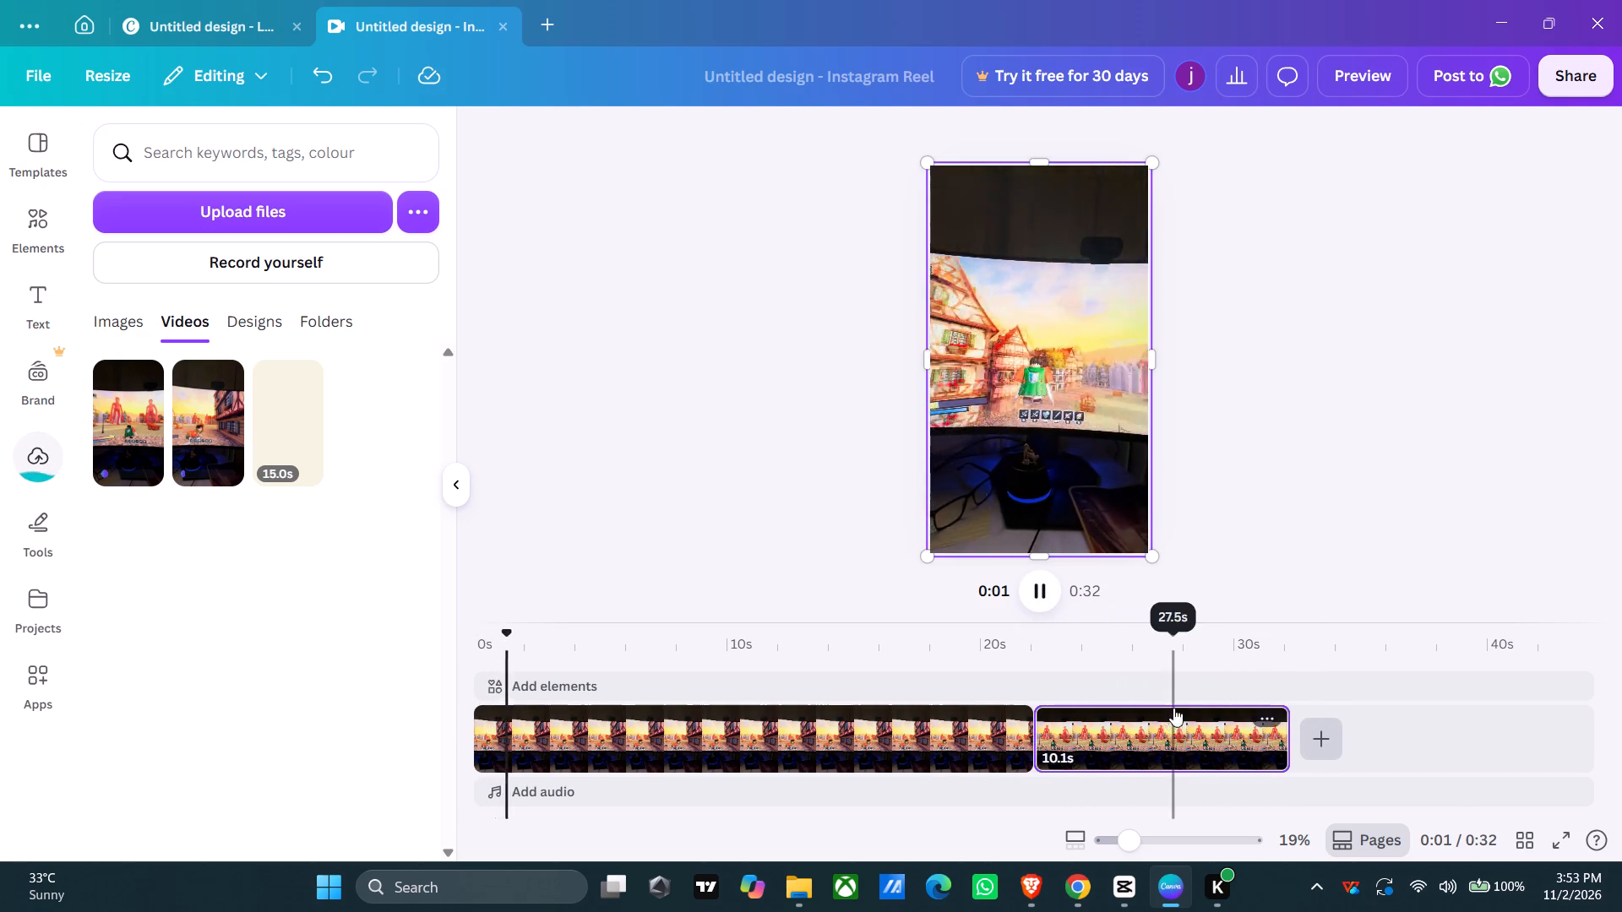
click(1180, 695)
click(1010, 583)
click(1041, 584)
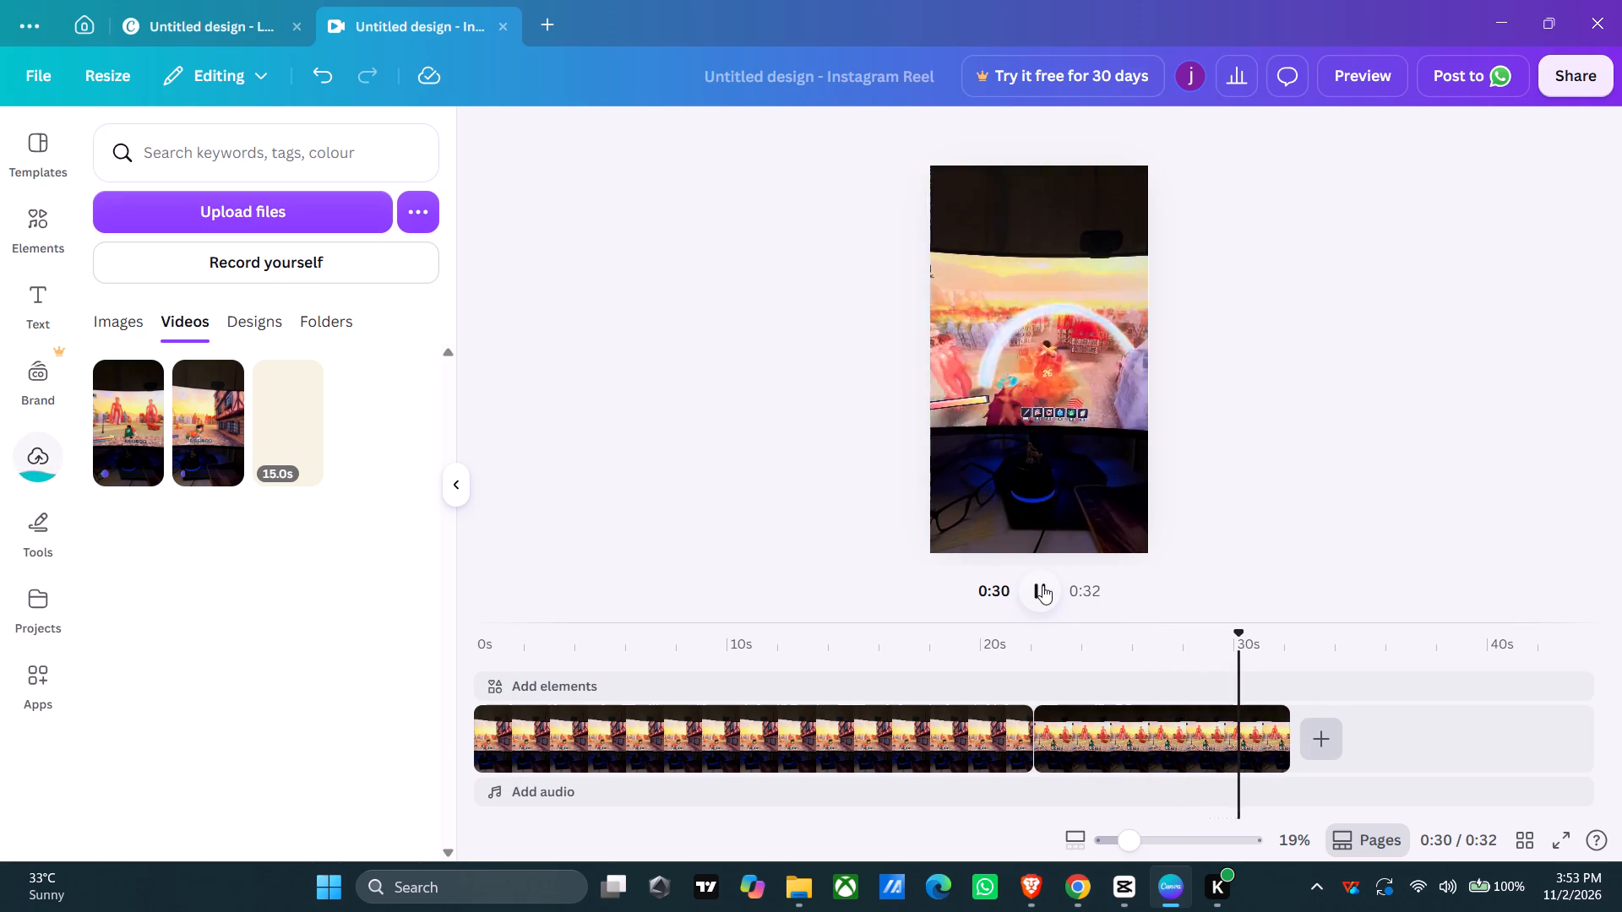
click(1042, 584)
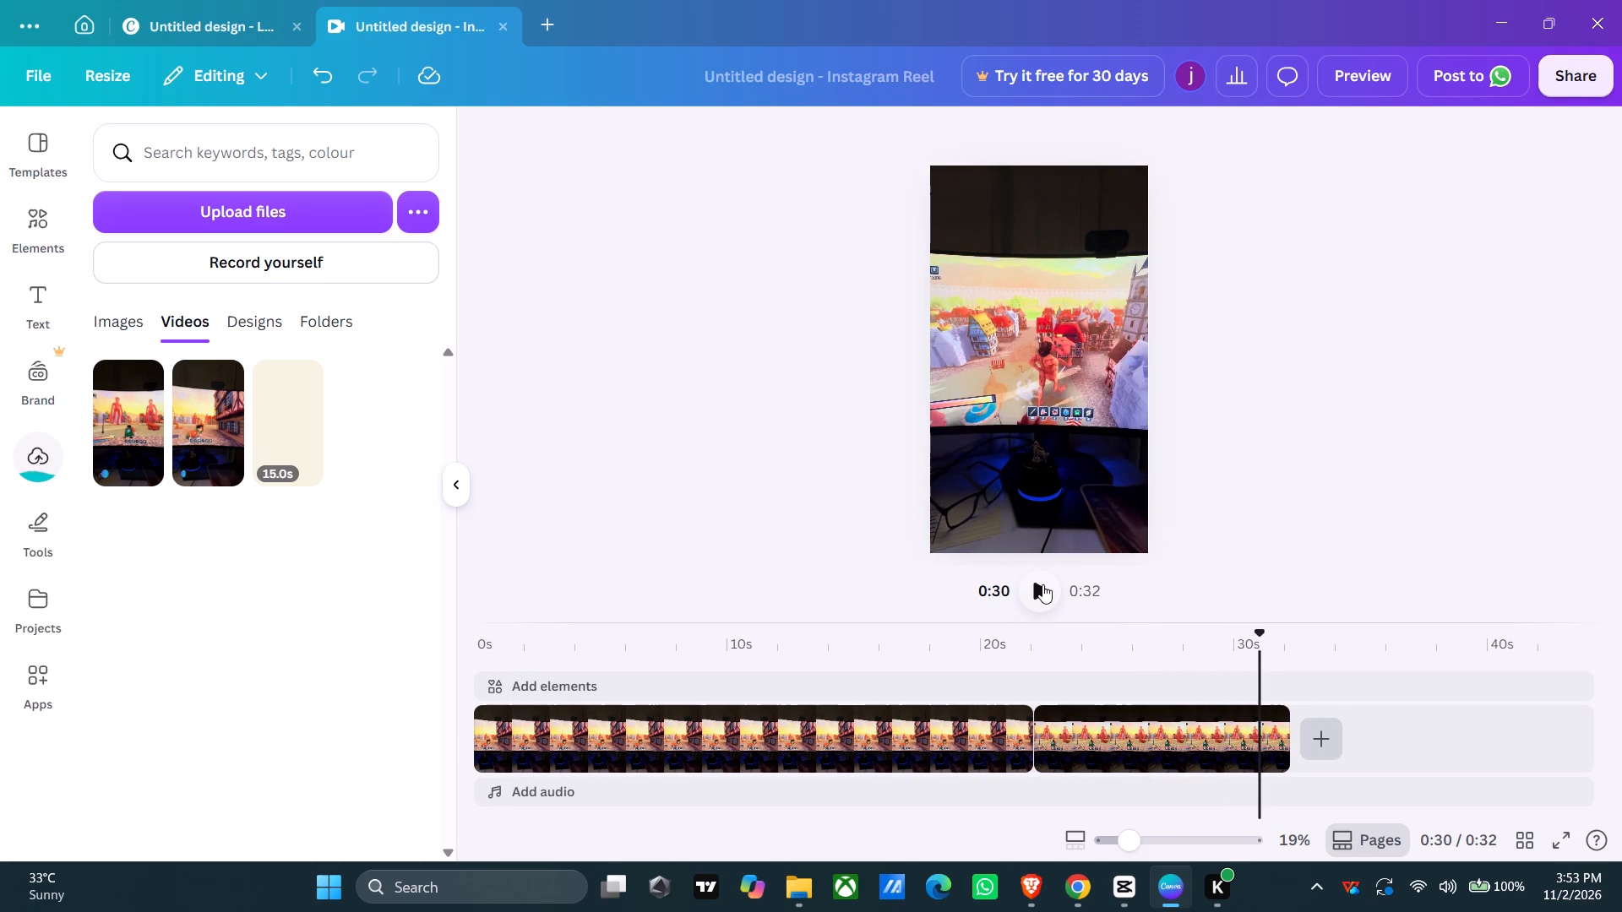
click(1042, 584)
click(1042, 584)
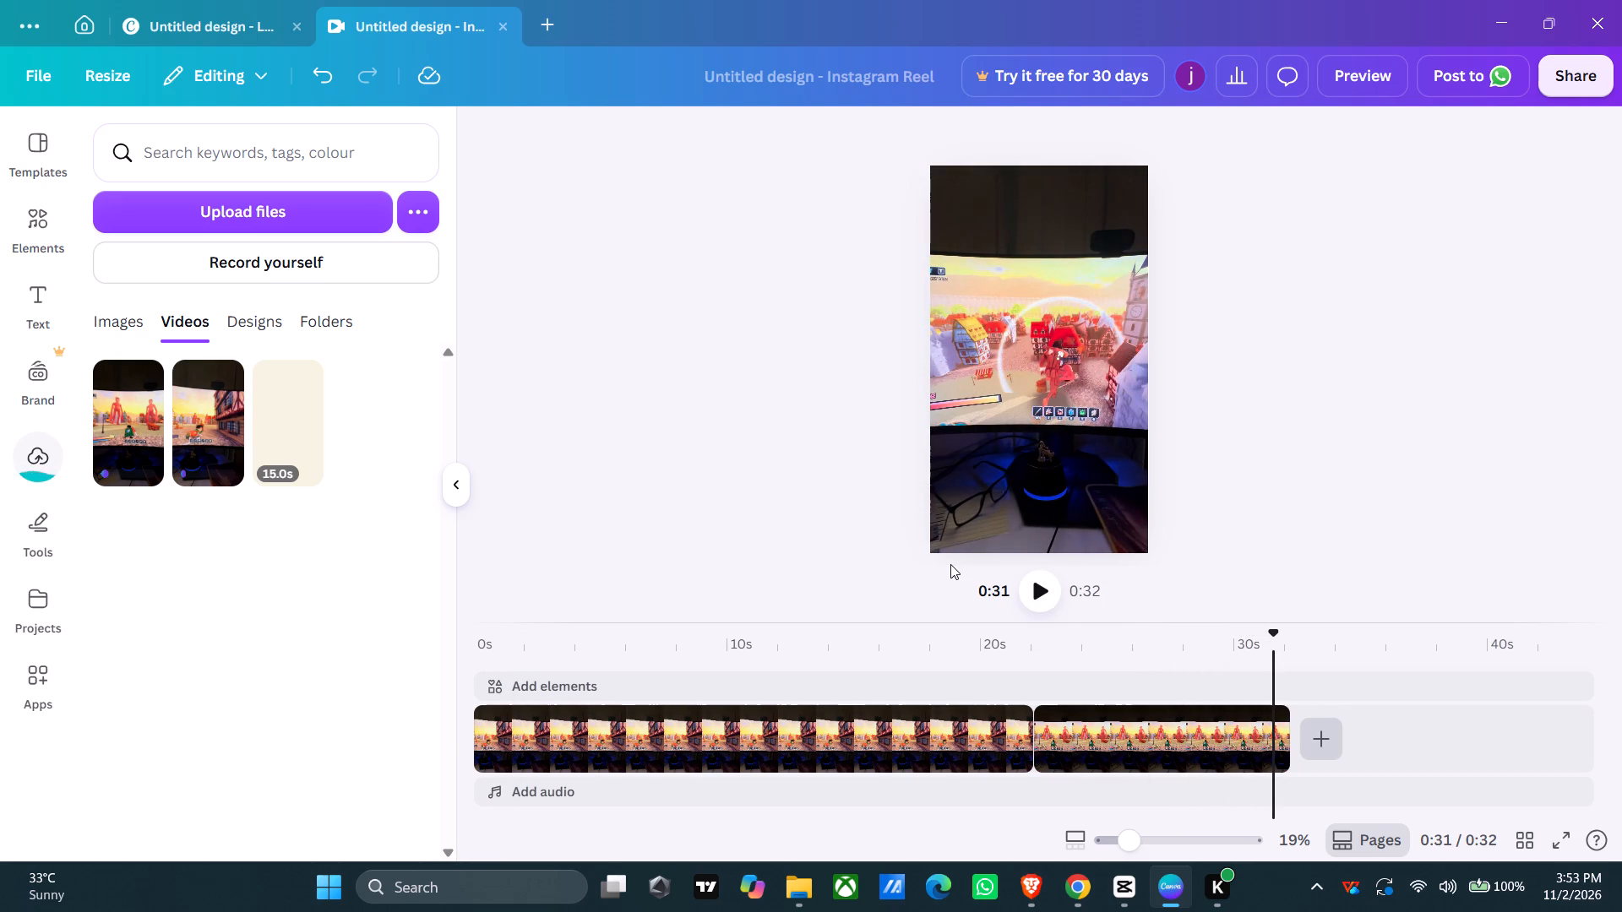
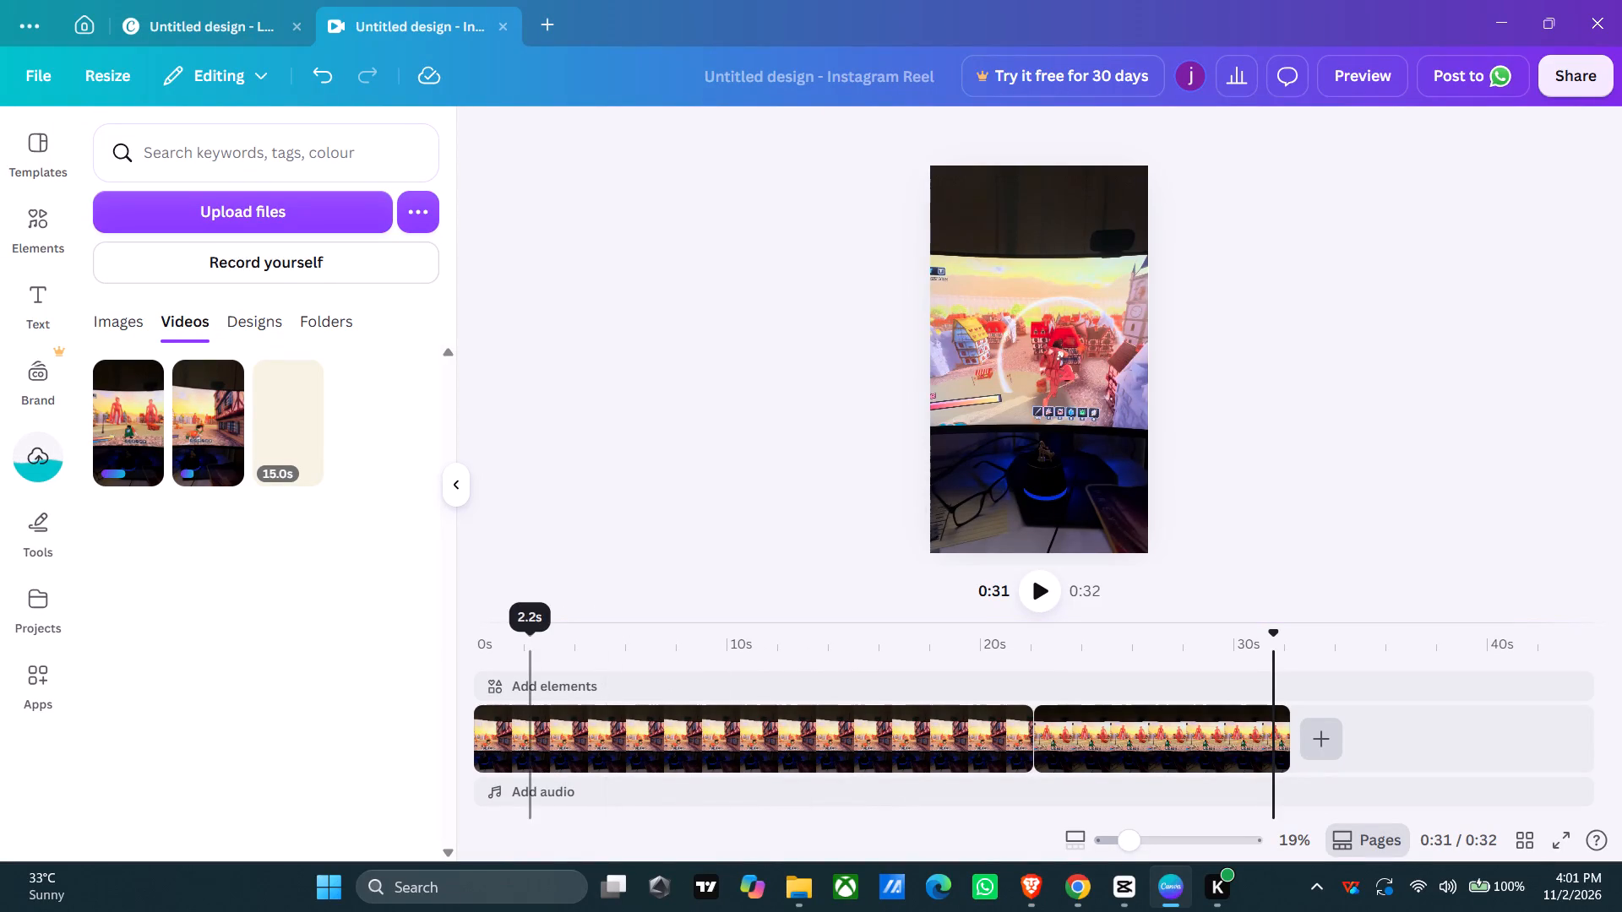
Upload the MP3 "meaningful love (feat. coye)" from Downloads as audio for the reel, starting from the beginning of the timeline.
click(575, 801)
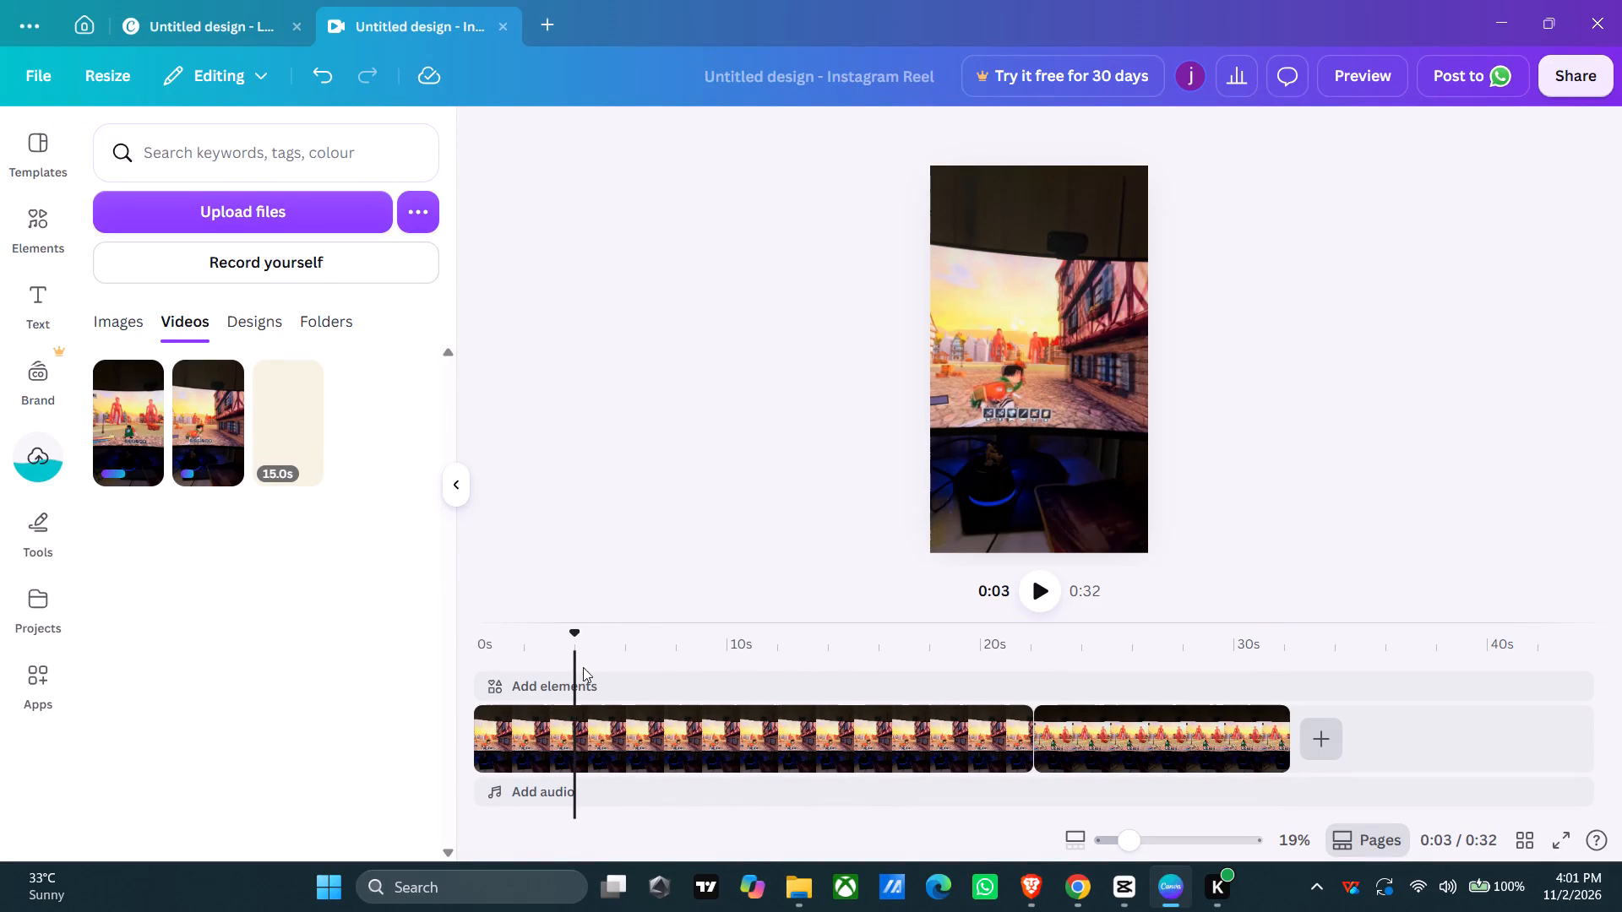
click(621, 802)
click(477, 677)
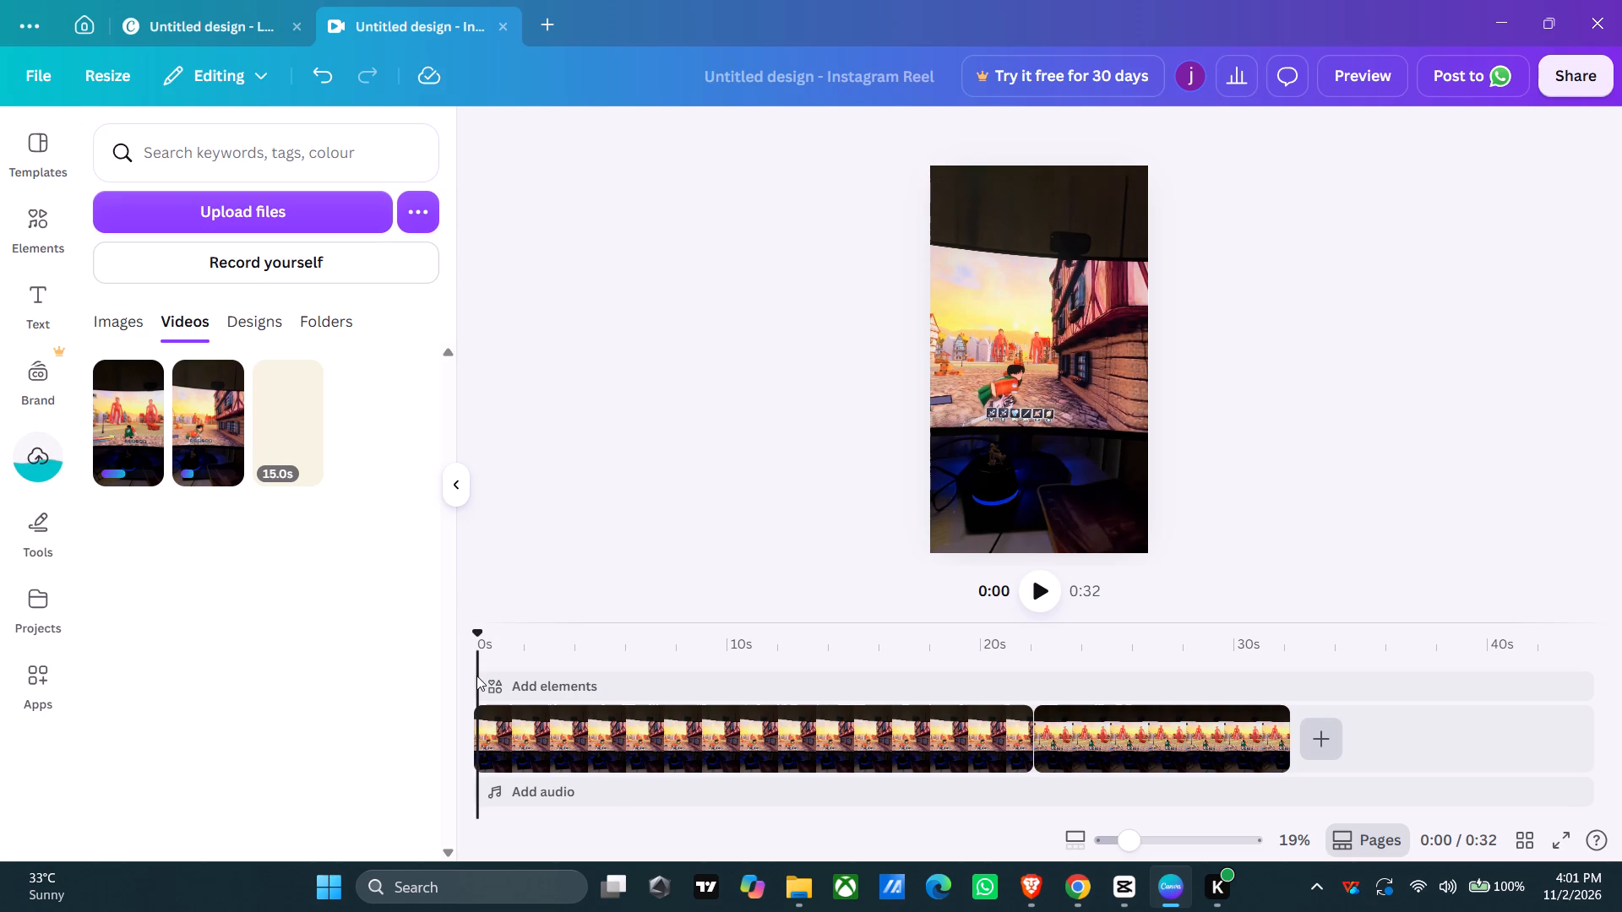
click(554, 794)
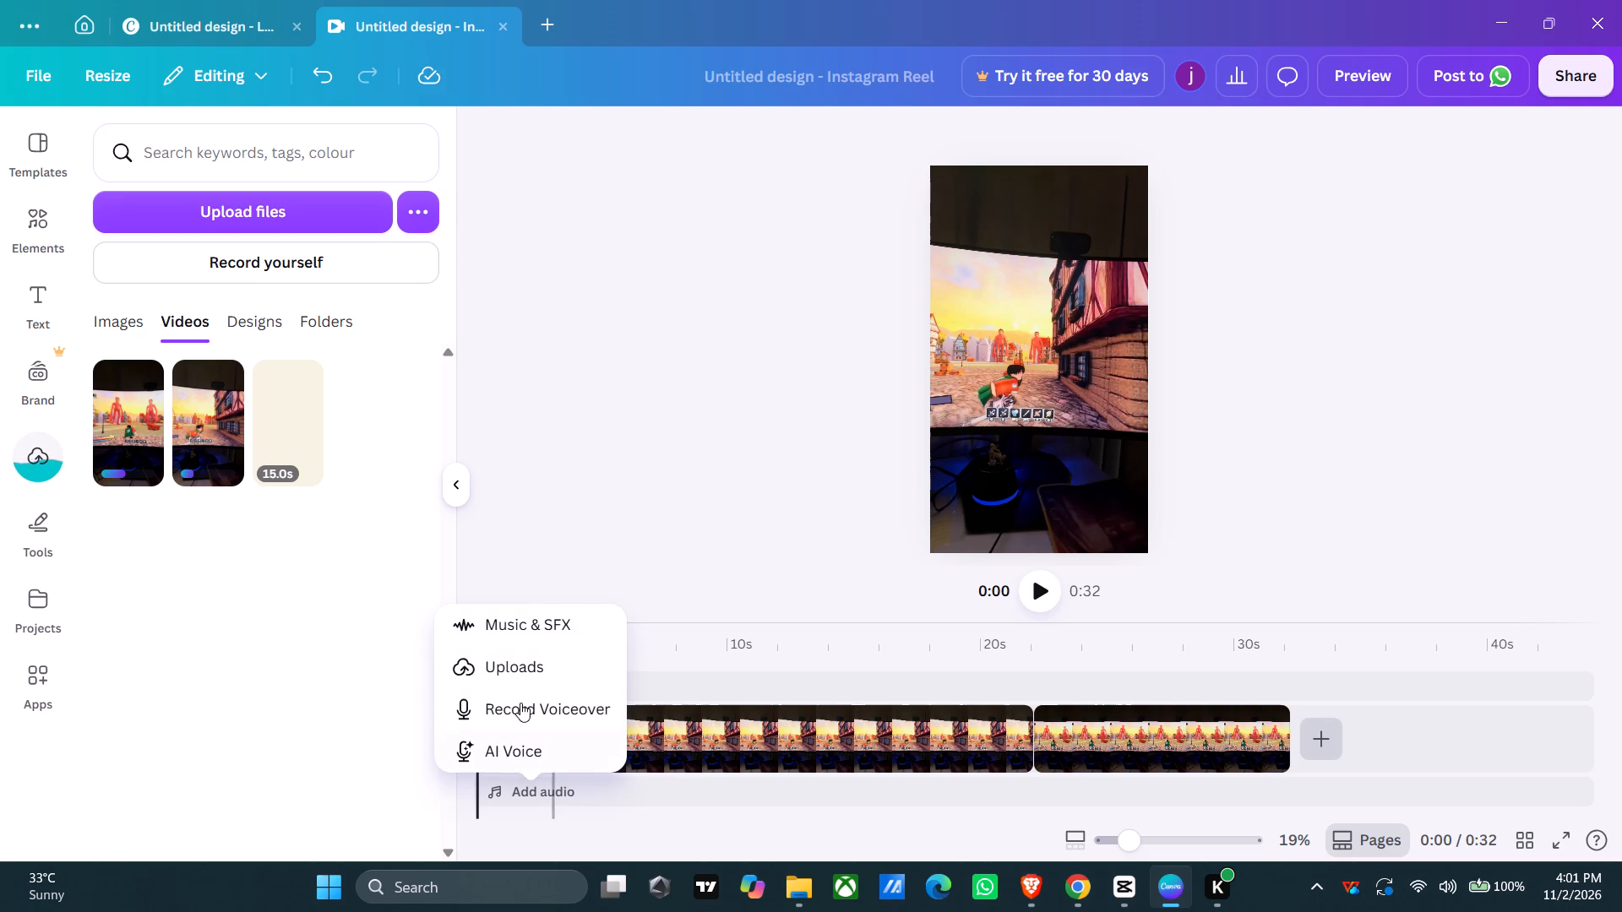
click(504, 672)
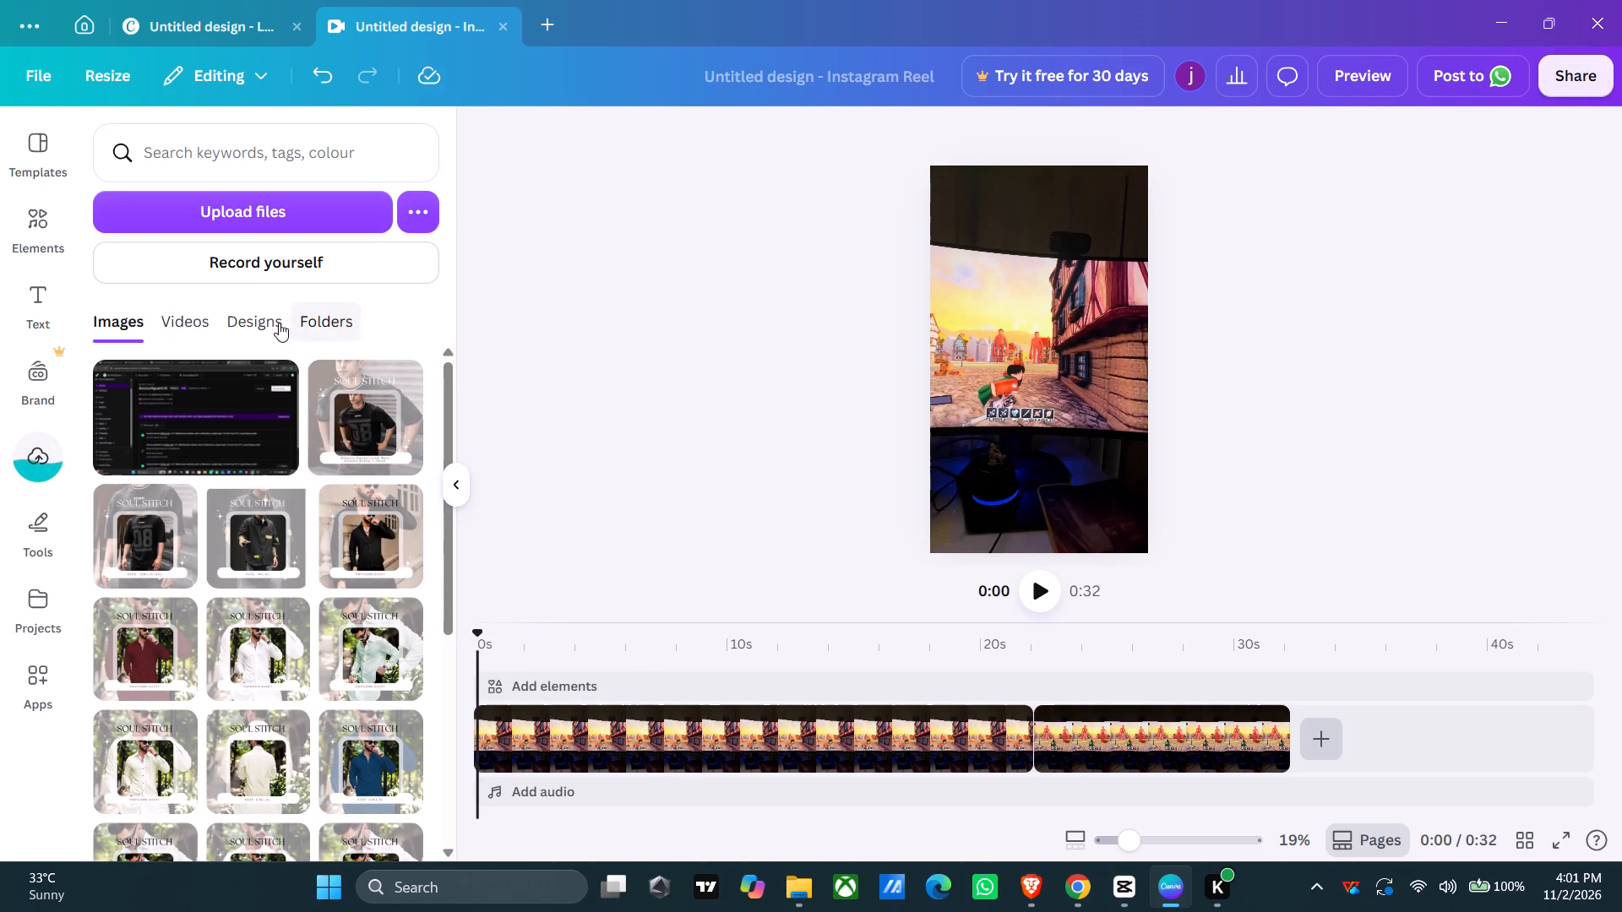
click(230, 209)
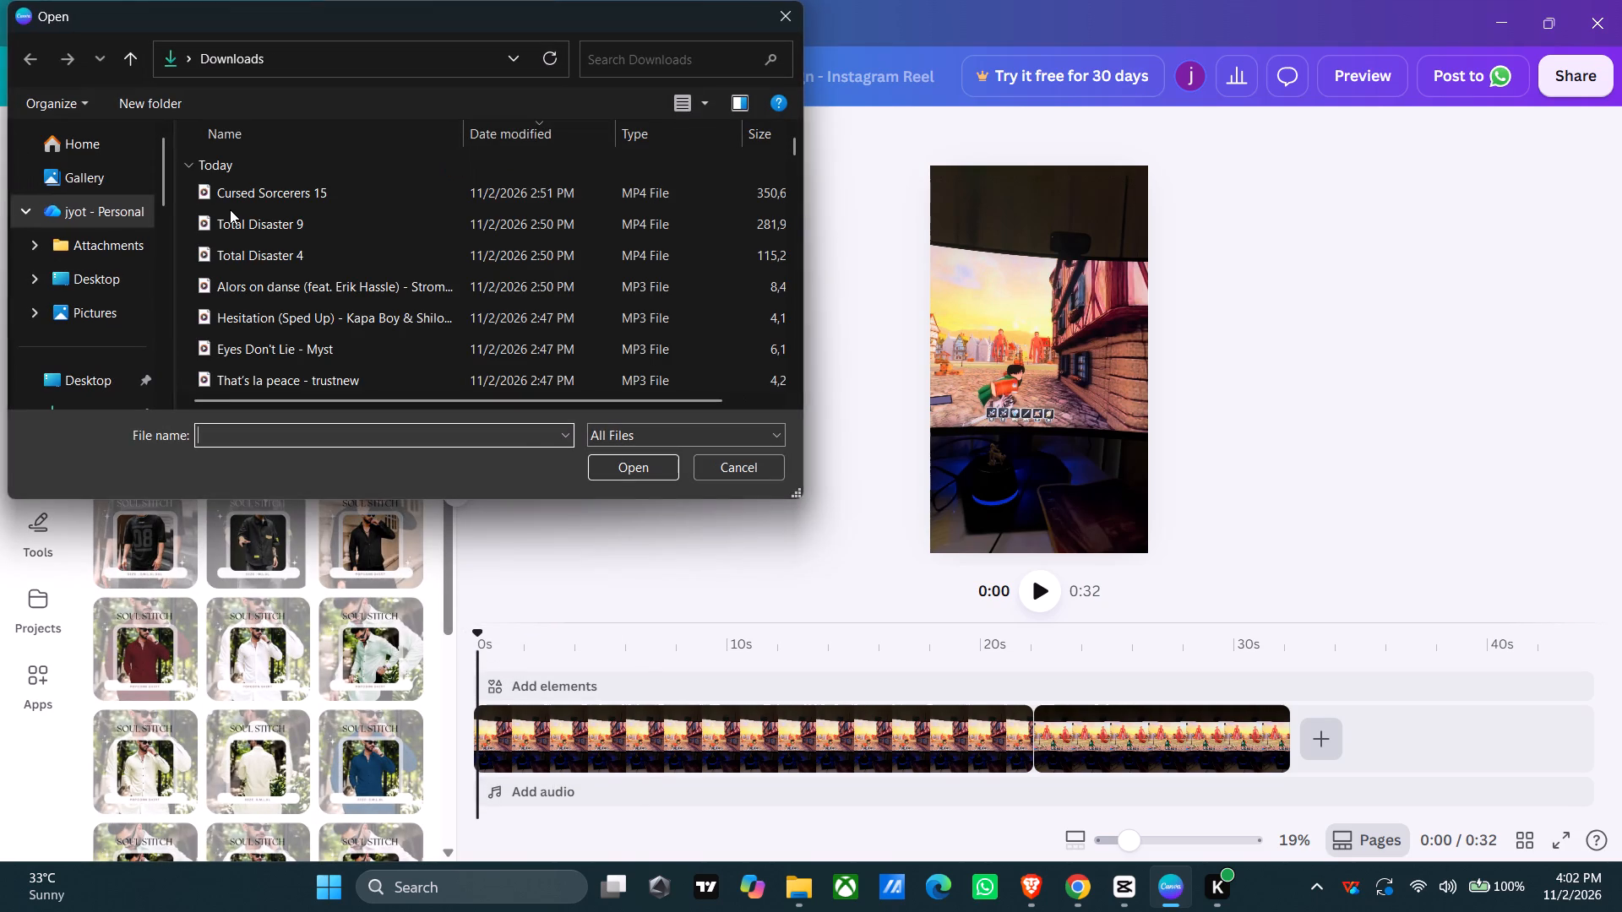
scroll(277, 306, down, 1)
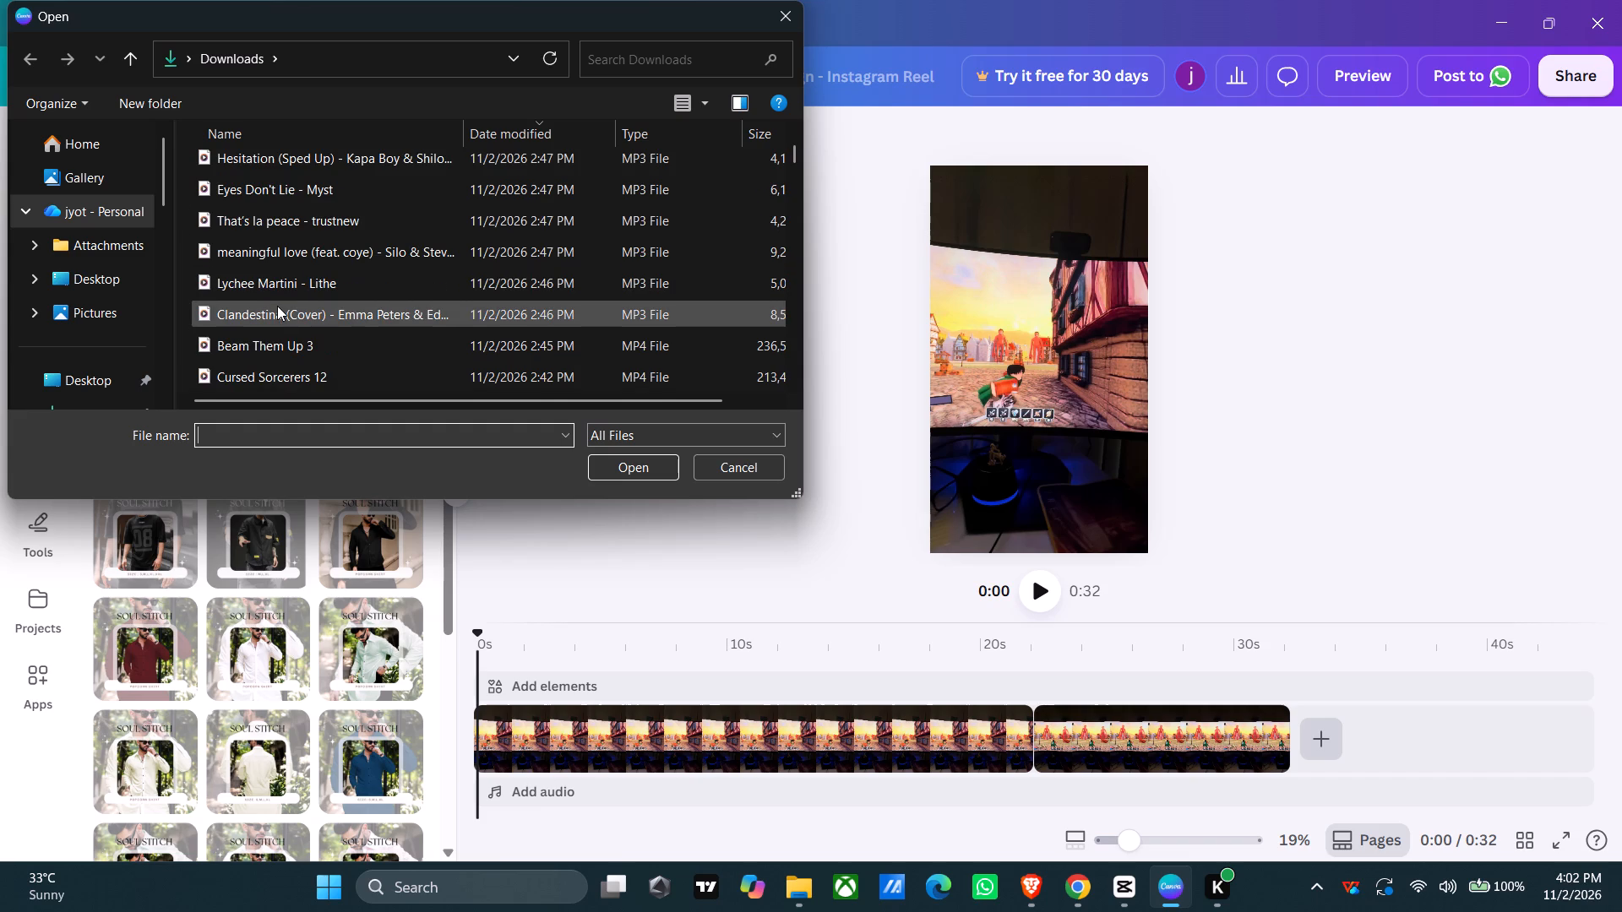
double_click(280, 260)
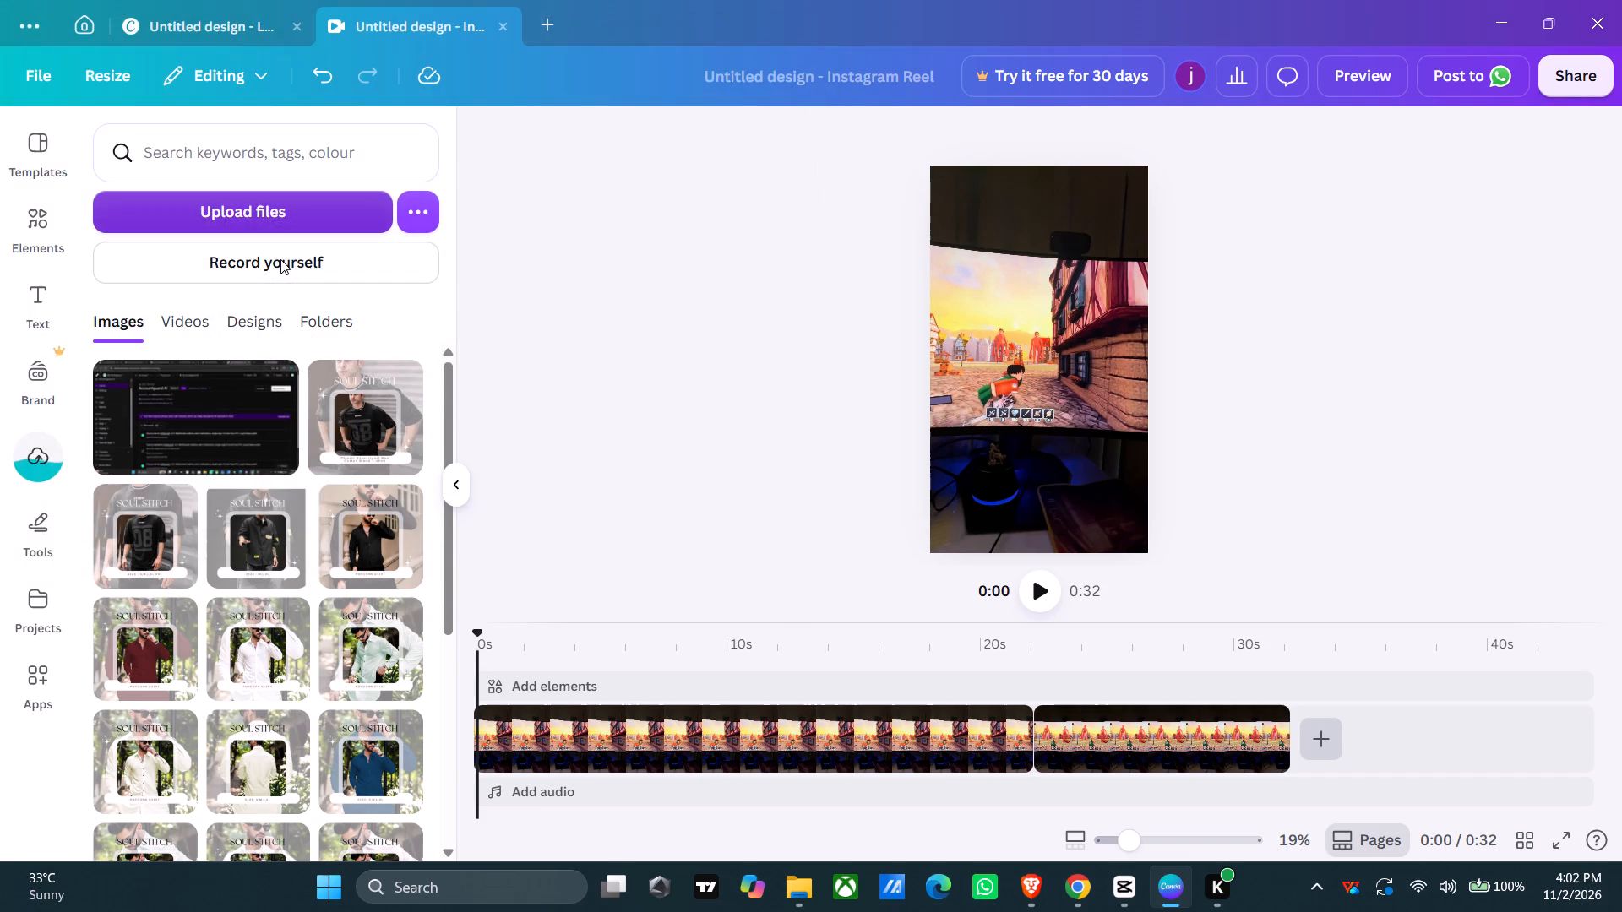
click(285, 214)
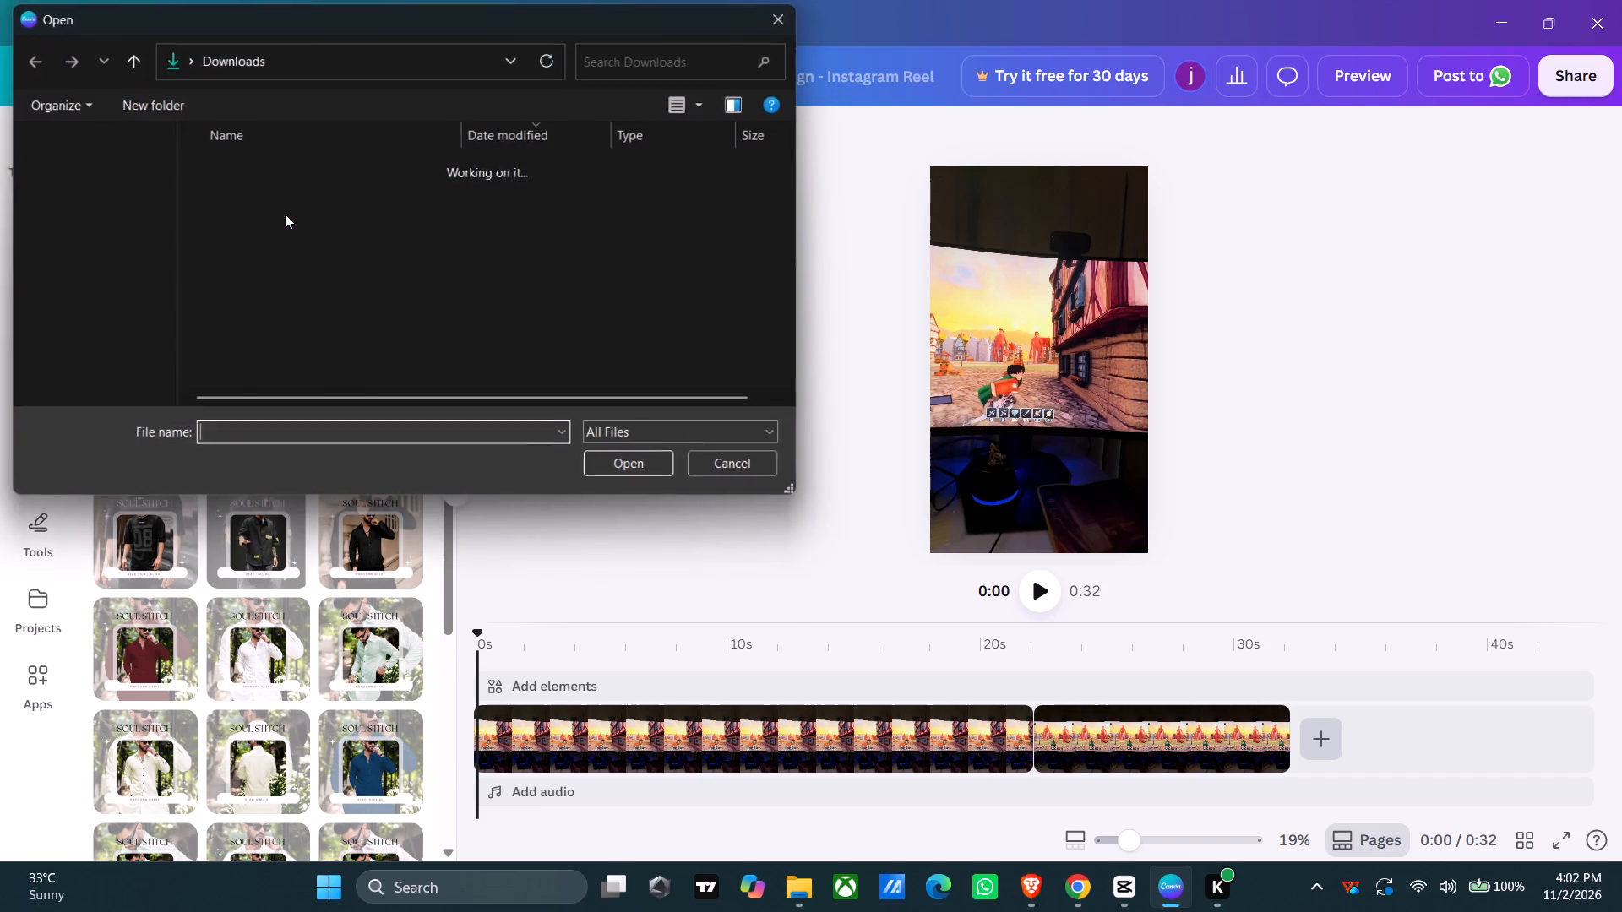
scroll(284, 391, down, 1)
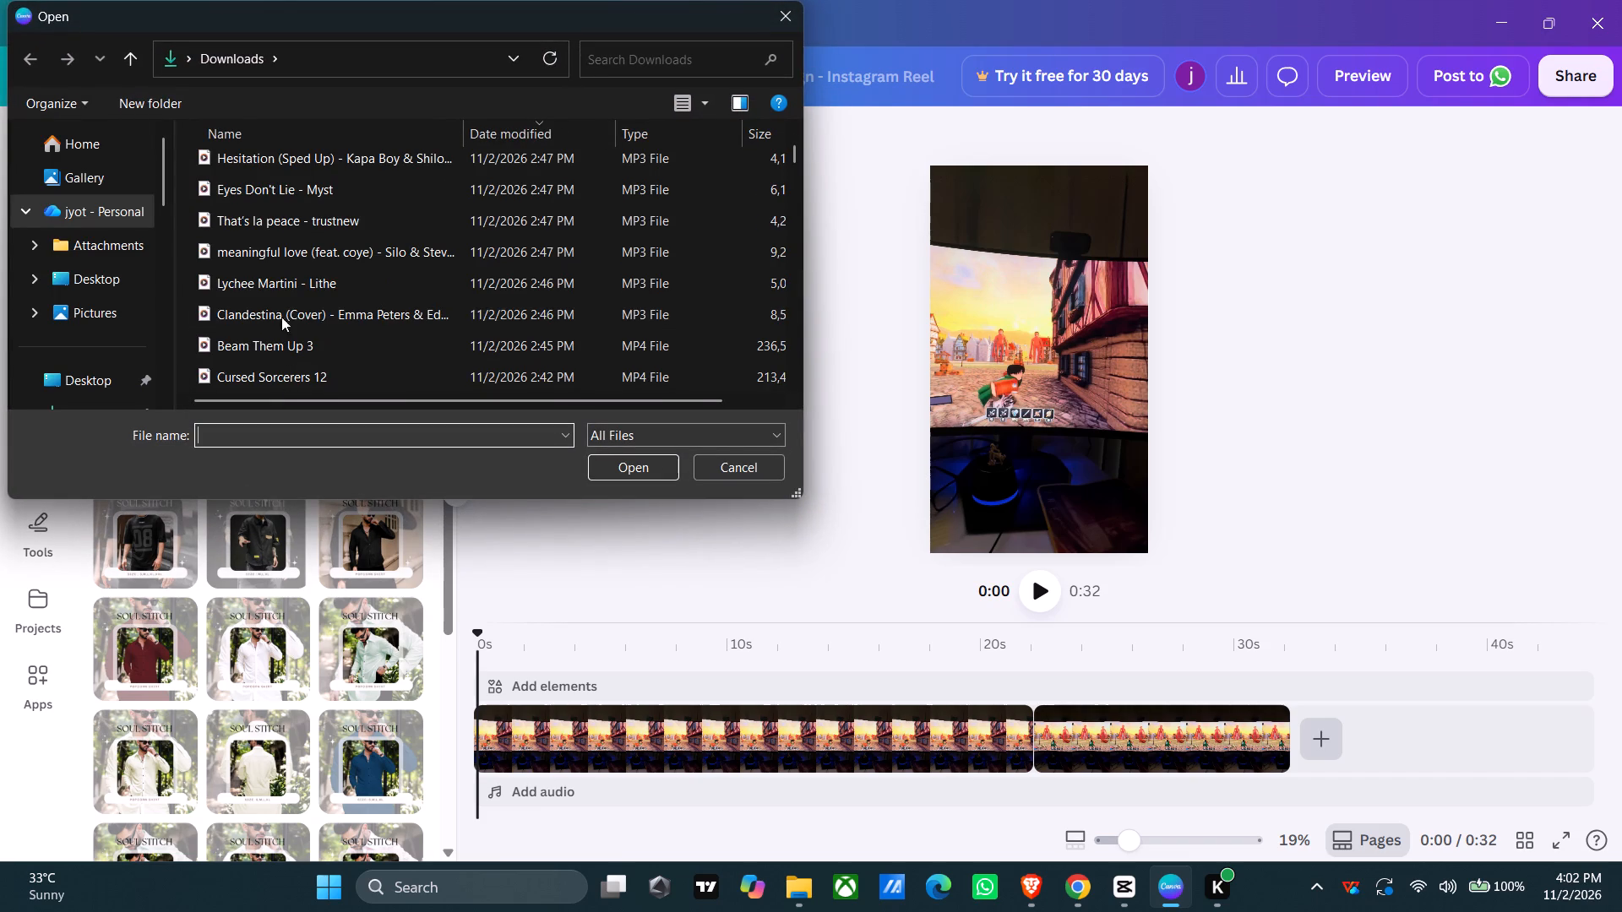
double_click(284, 258)
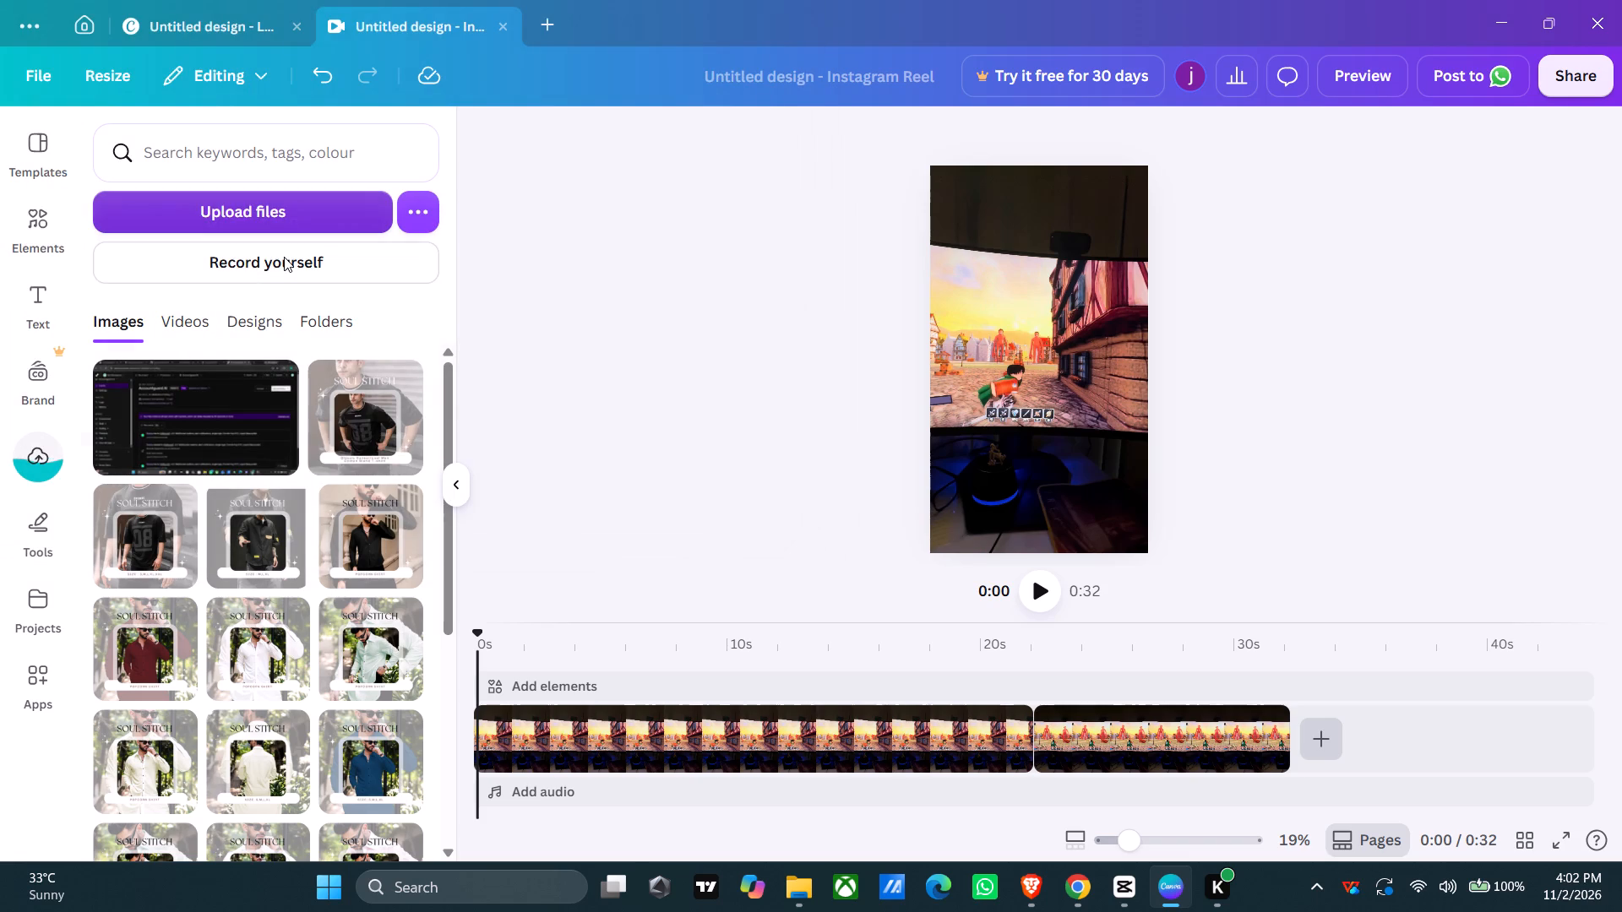
Upload a music file from the Downloads folder as audio for the reel.
right_click(545, 795)
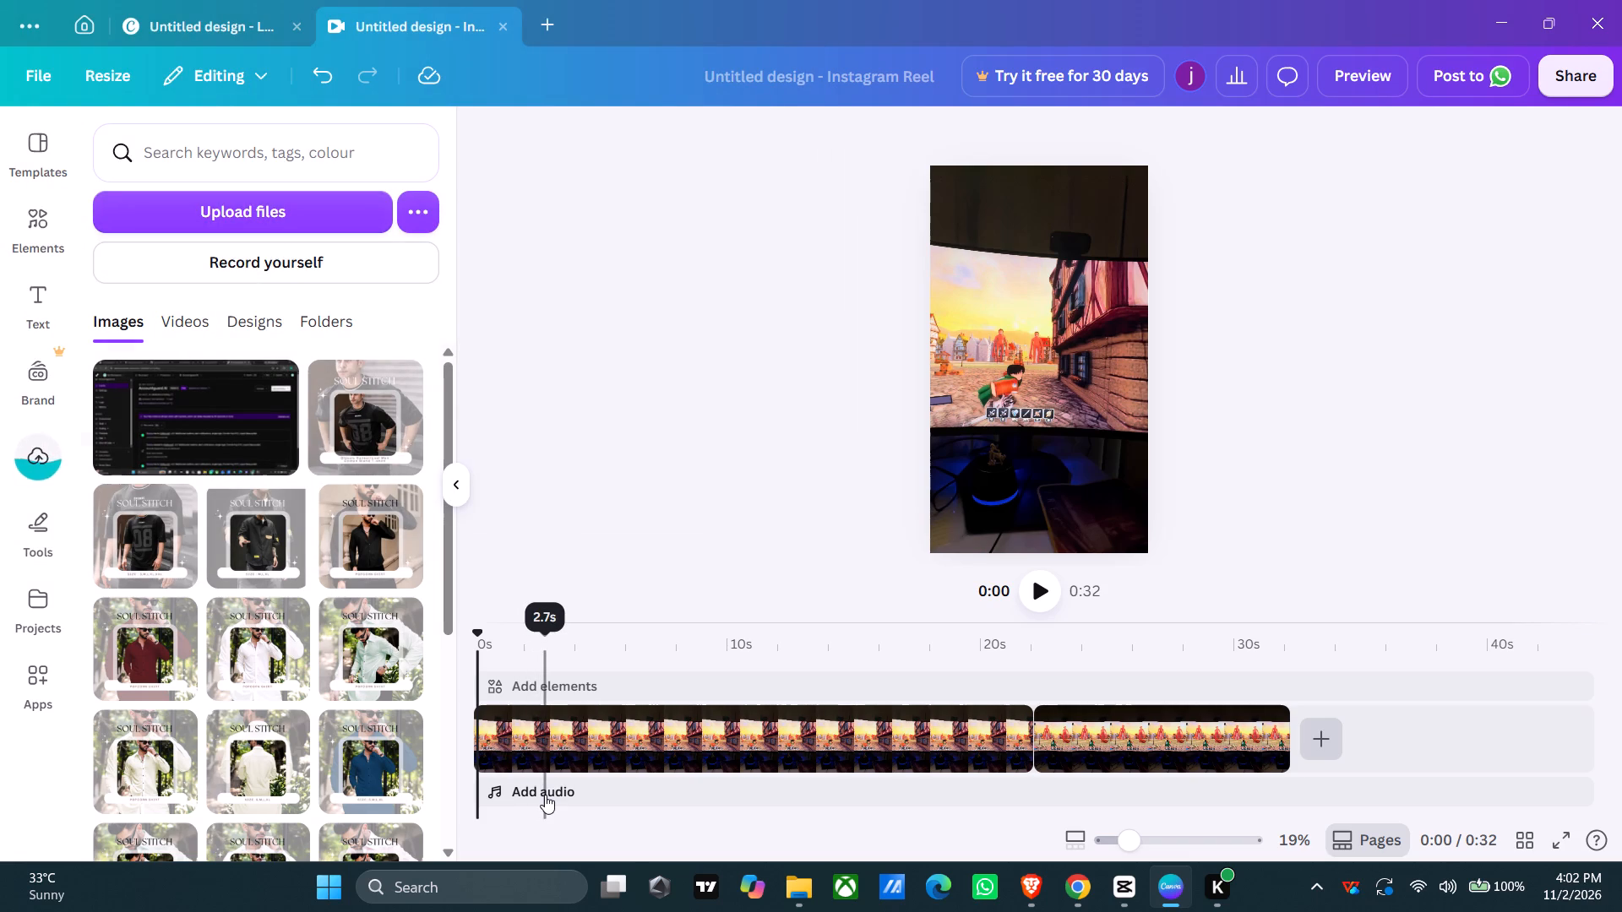
click(545, 795)
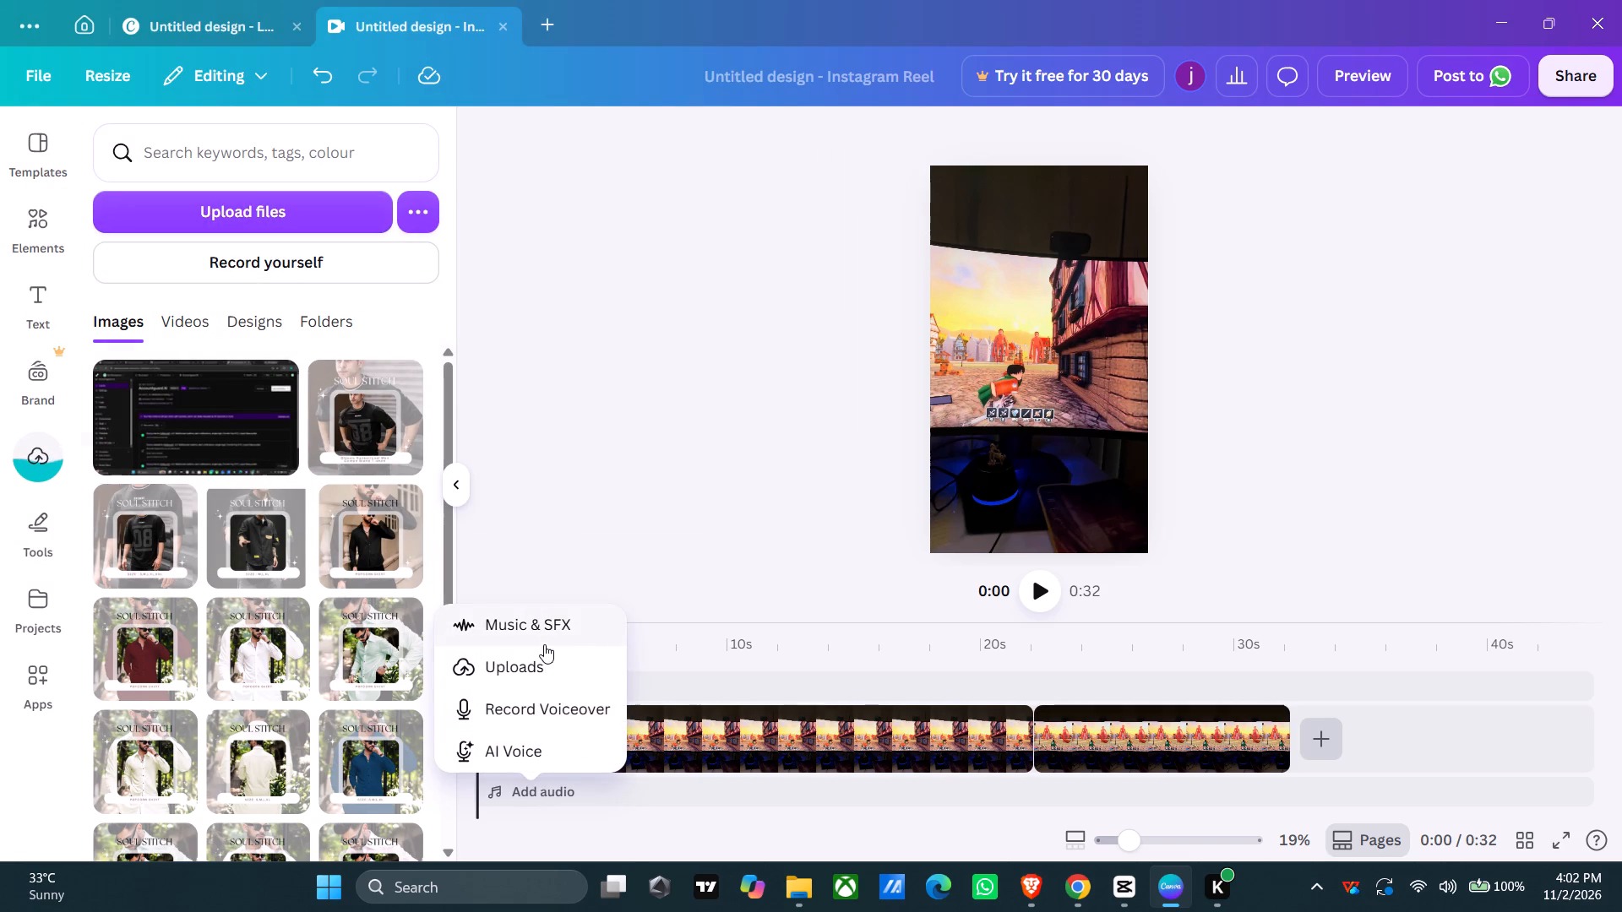
click(537, 669)
click(320, 204)
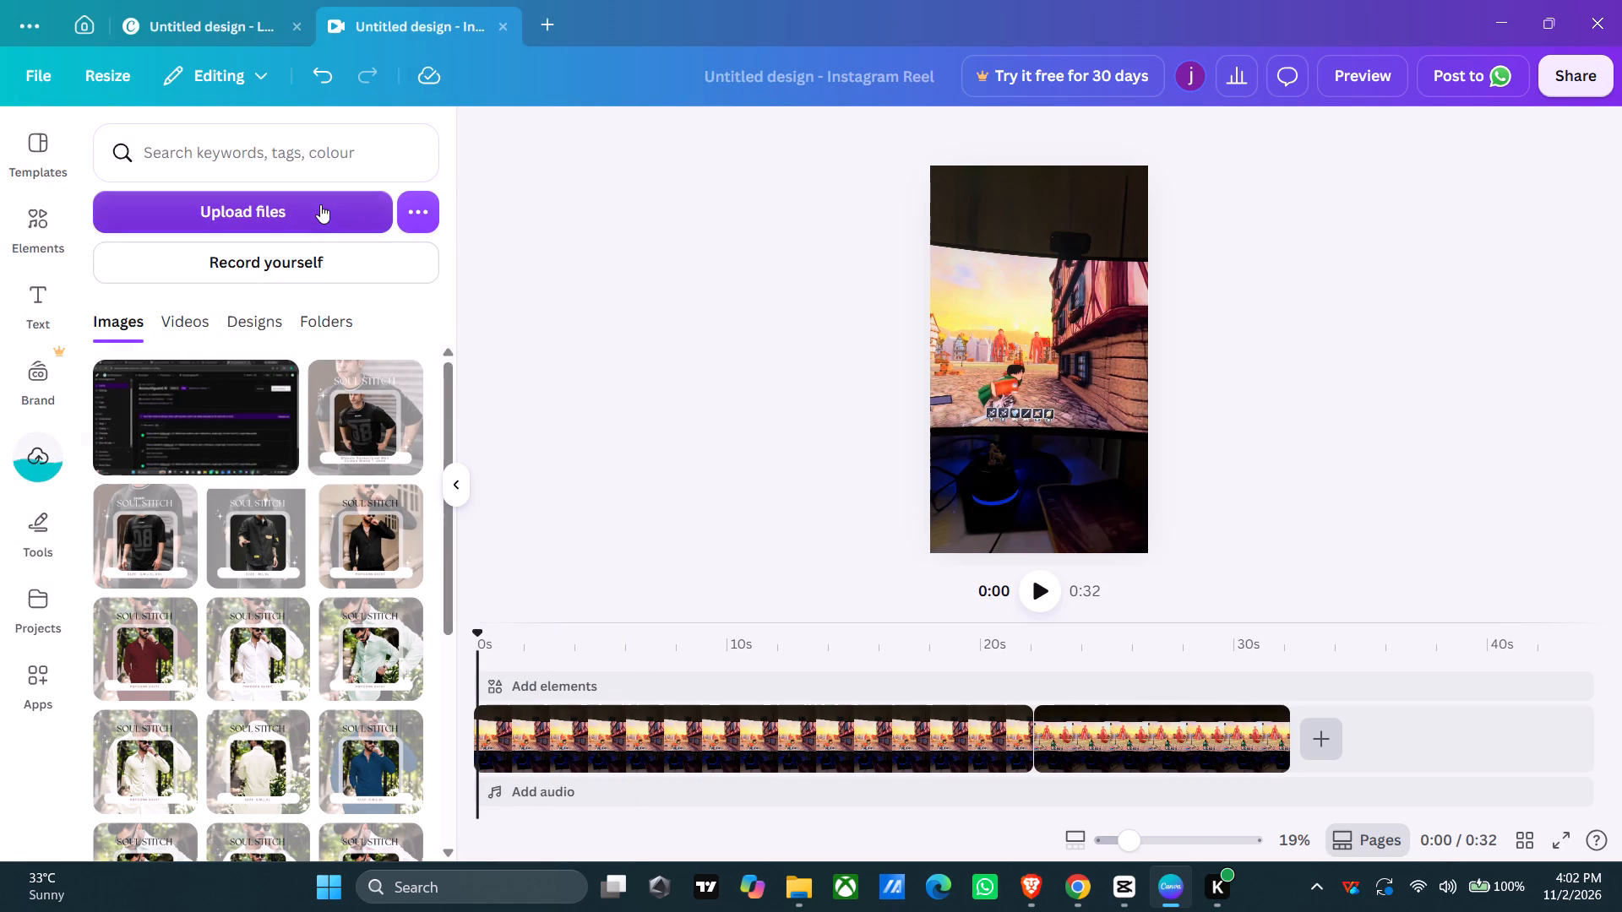
scroll(286, 315, down, 1)
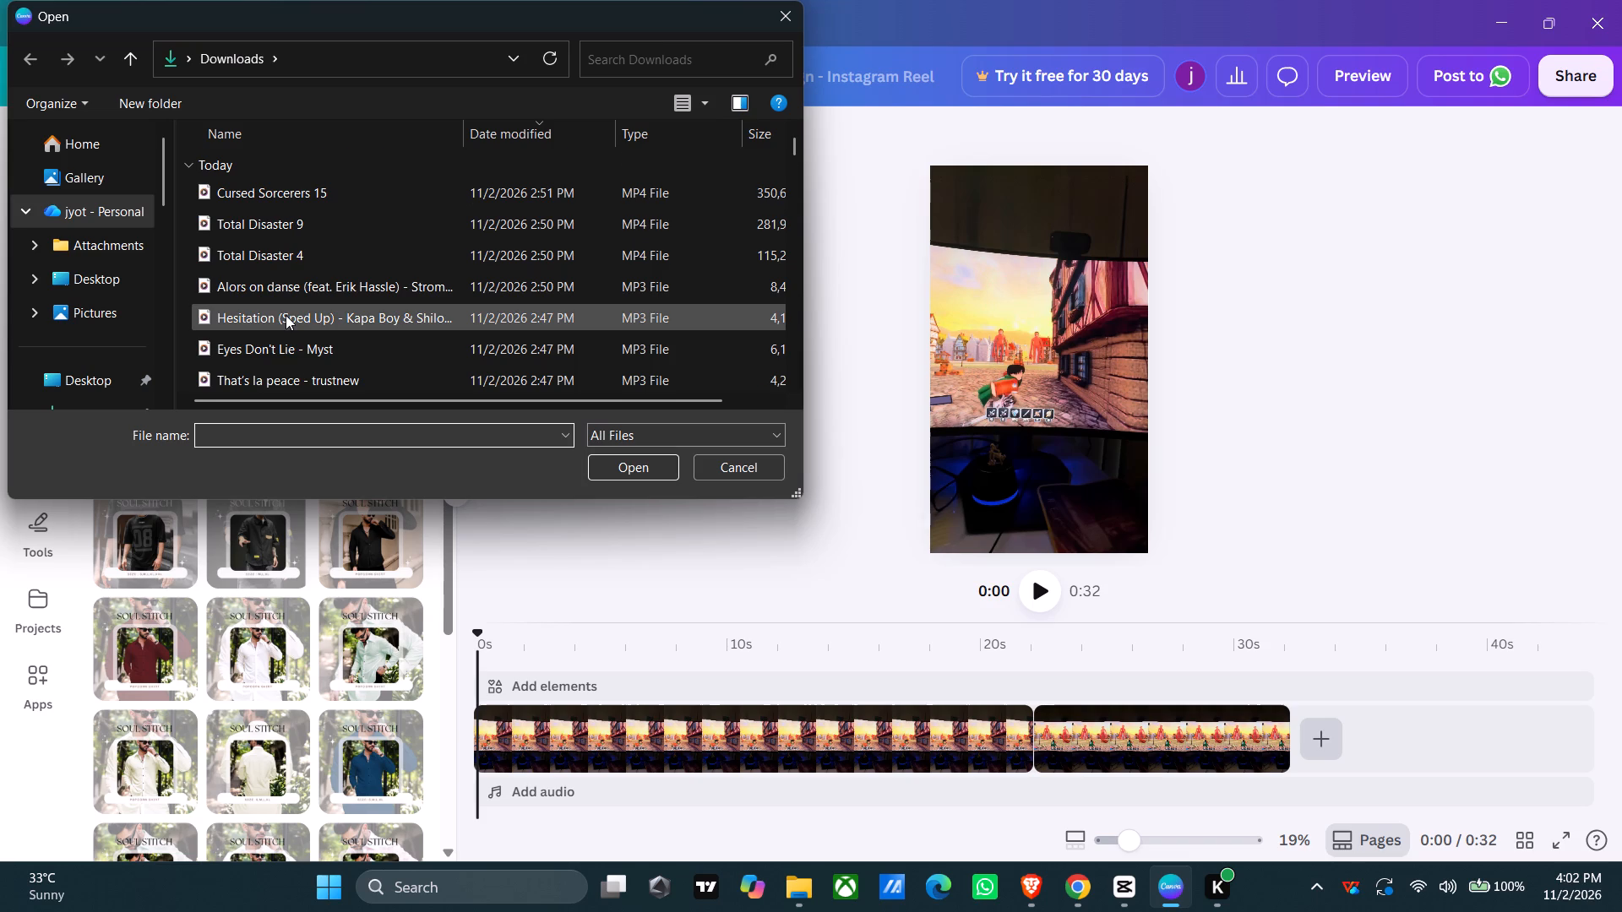
double_click(283, 251)
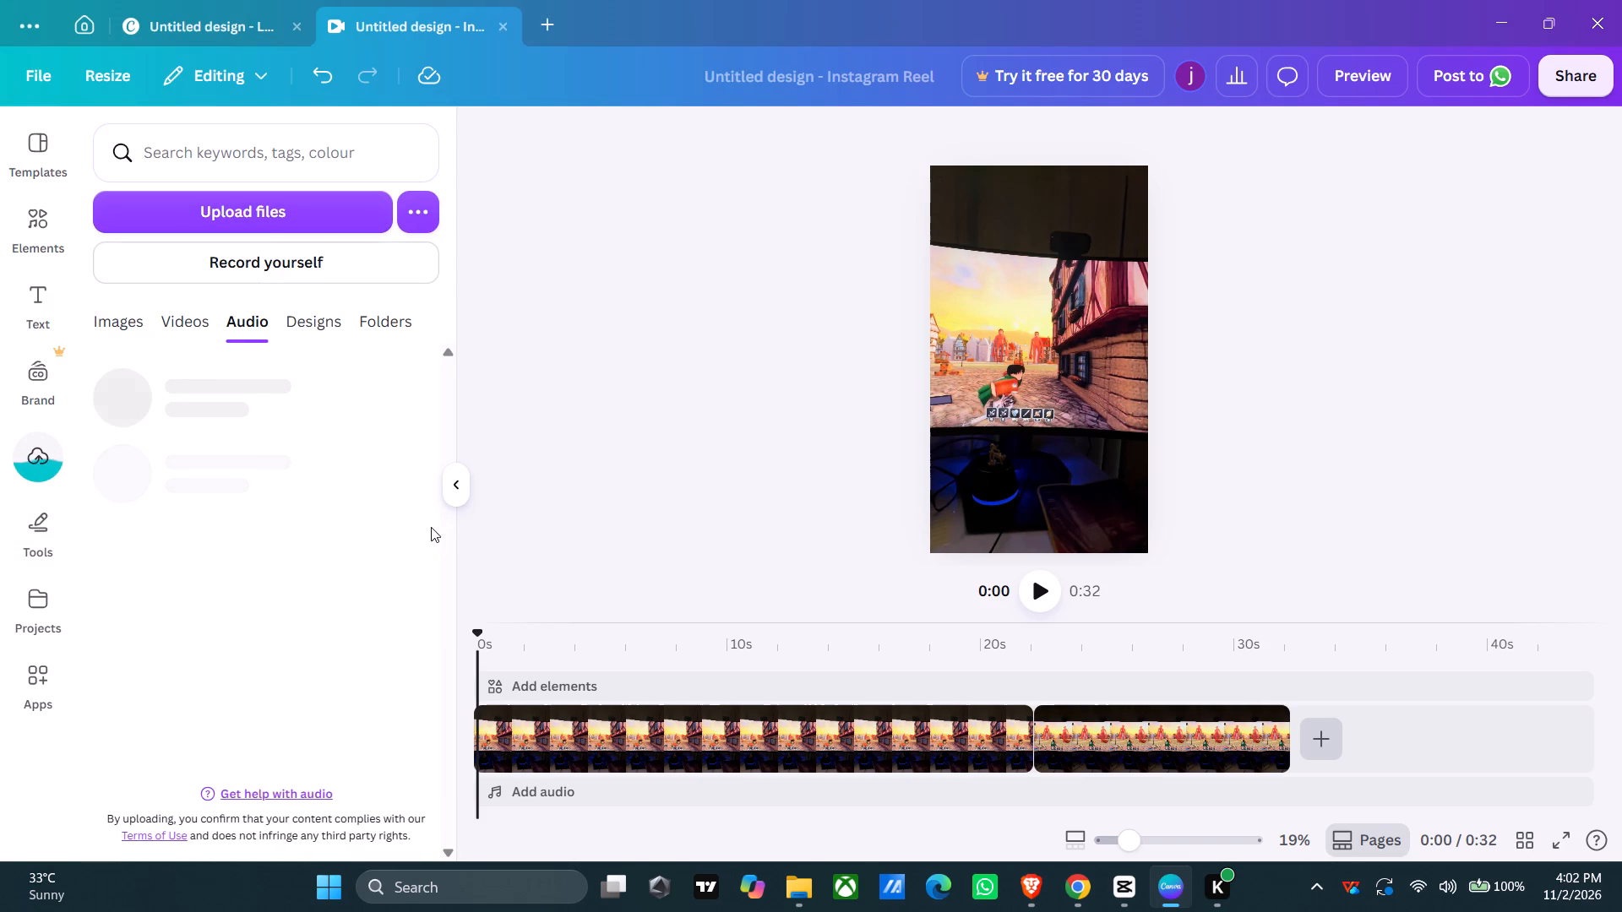
Add a default heading text element to the reel at the start of the timeline.
click(498, 685)
click(503, 650)
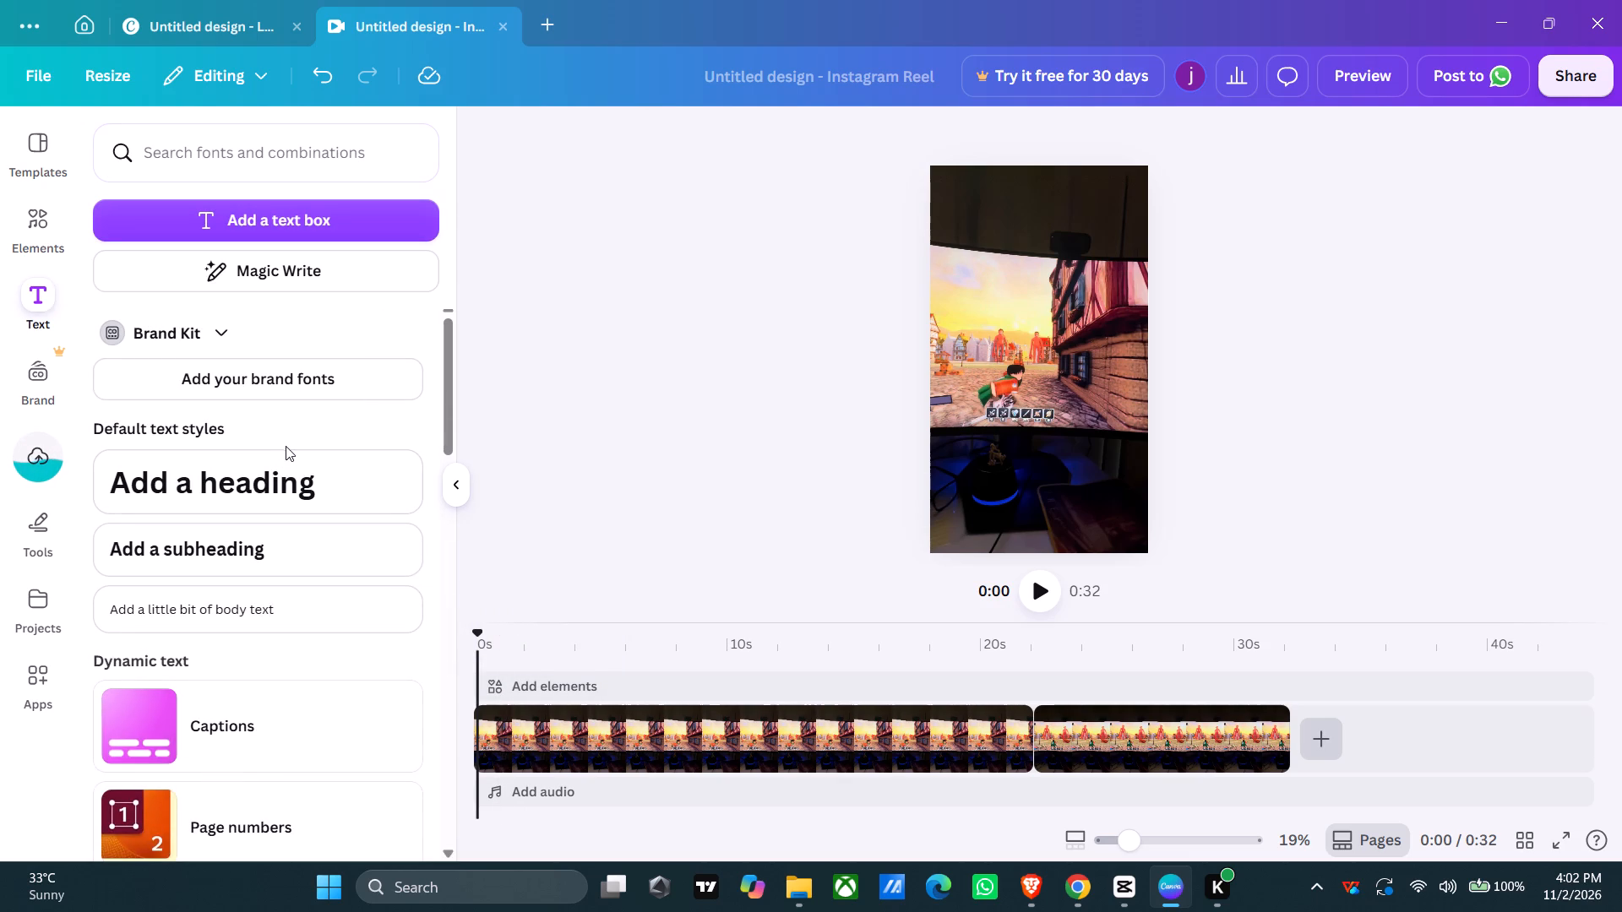
click(330, 472)
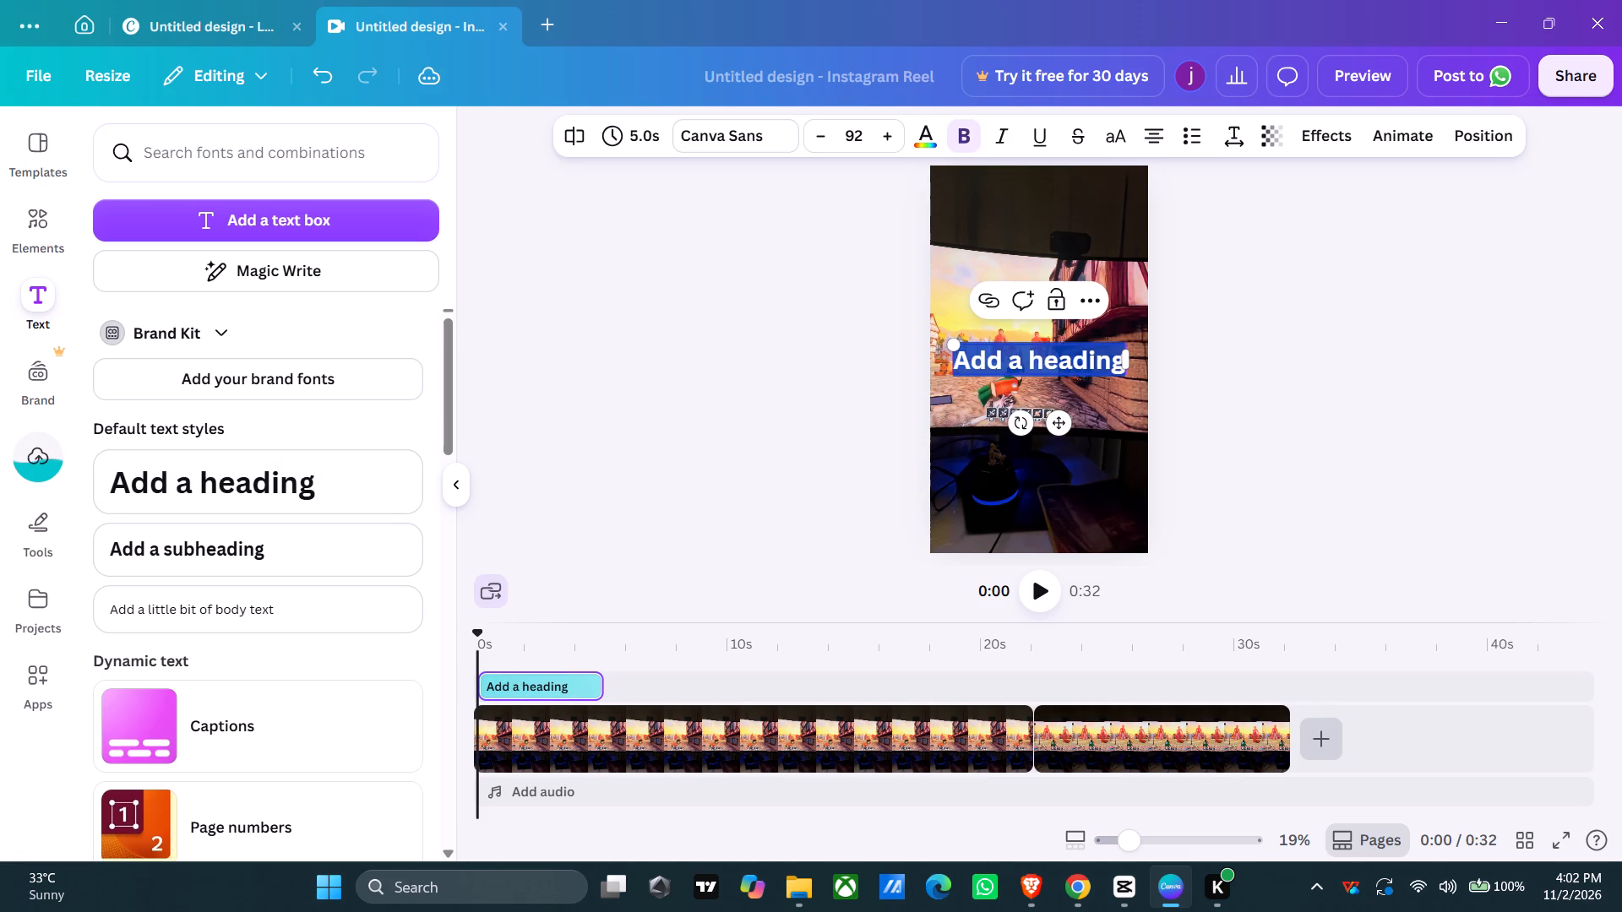
Switch to Google Chrome and bring up the ForgeGUI Showcase Campaign Guide document with its example hooks.
click(1079, 894)
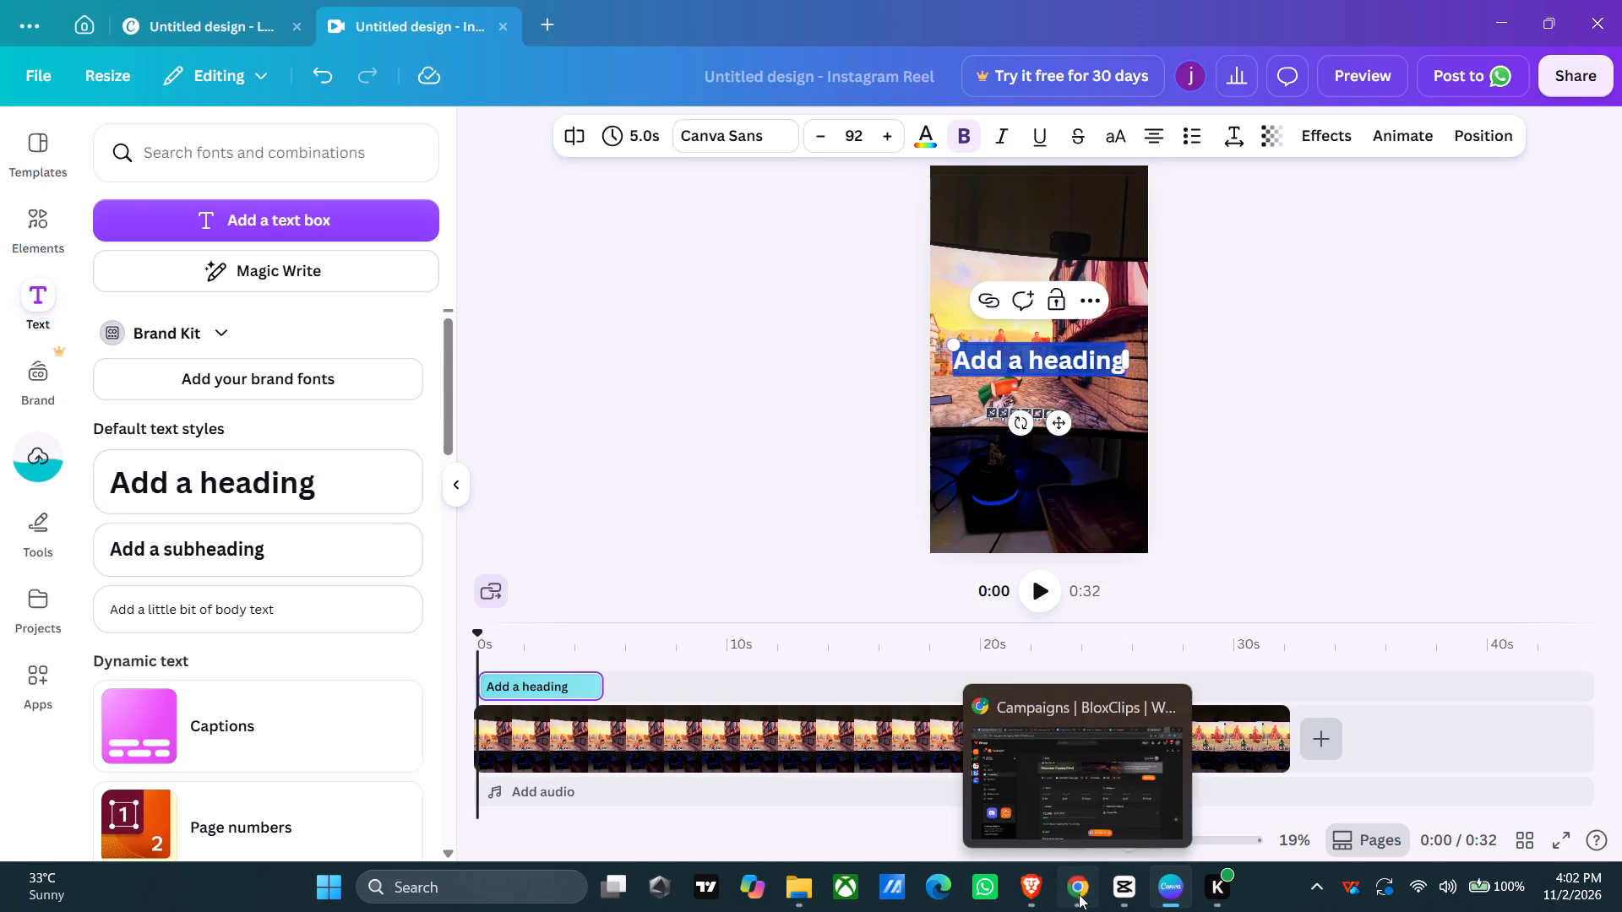
click(287, 0)
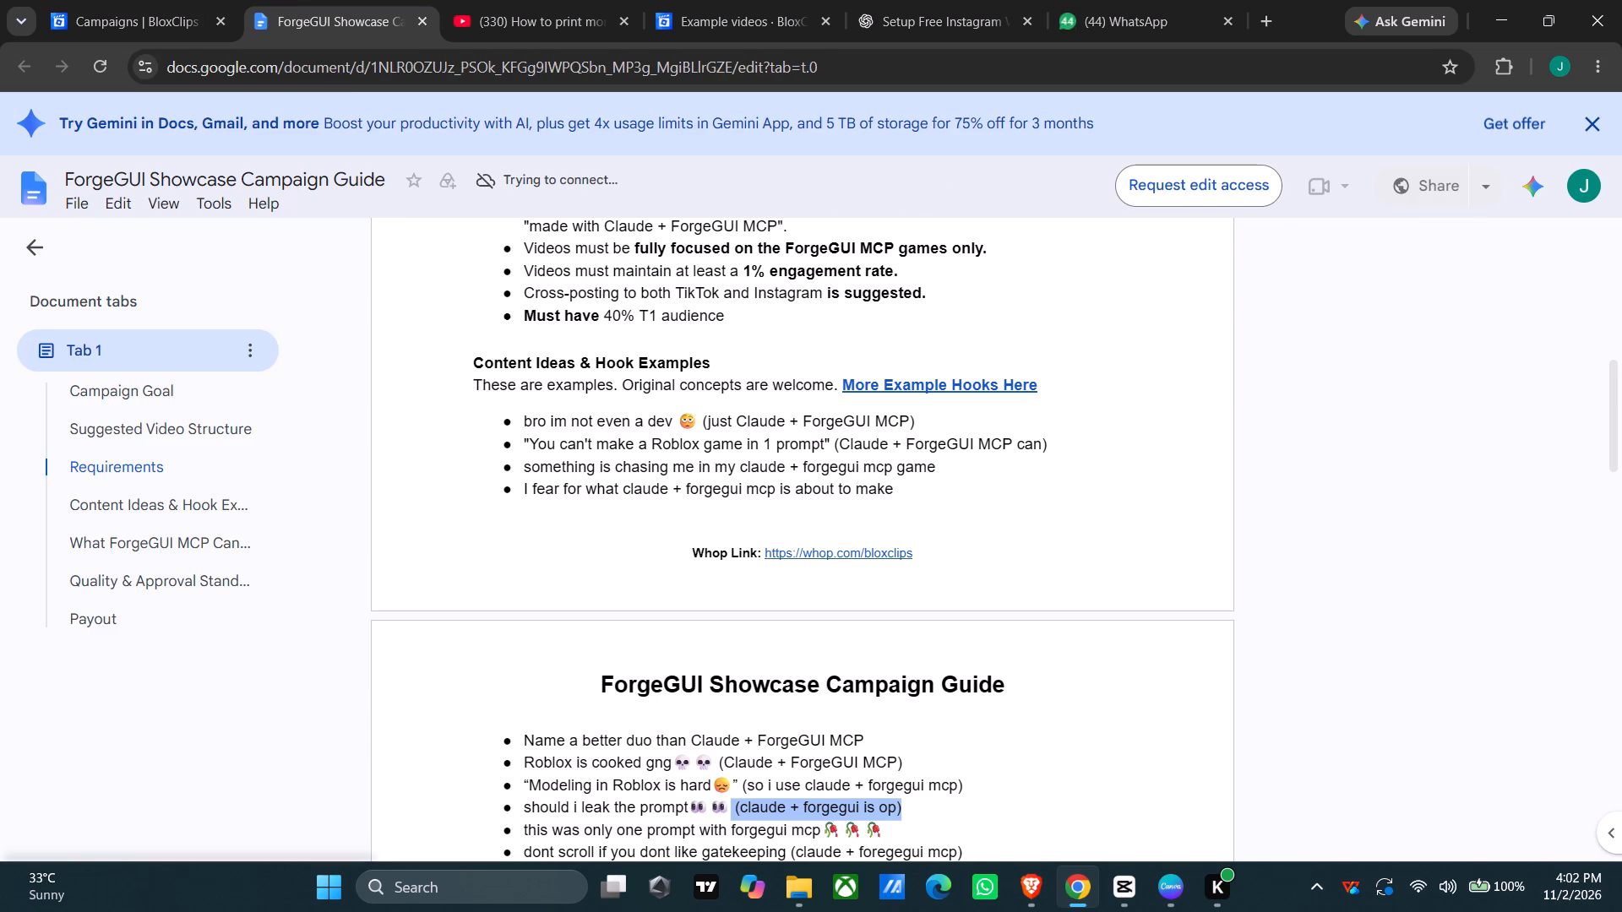
Copy "should i leak the prompt👀👀" from the ForgeGUI Showcase Campaign Guide in Chrome and paste it over the heading placeholder in Canva.
drag(727, 808, 522, 804)
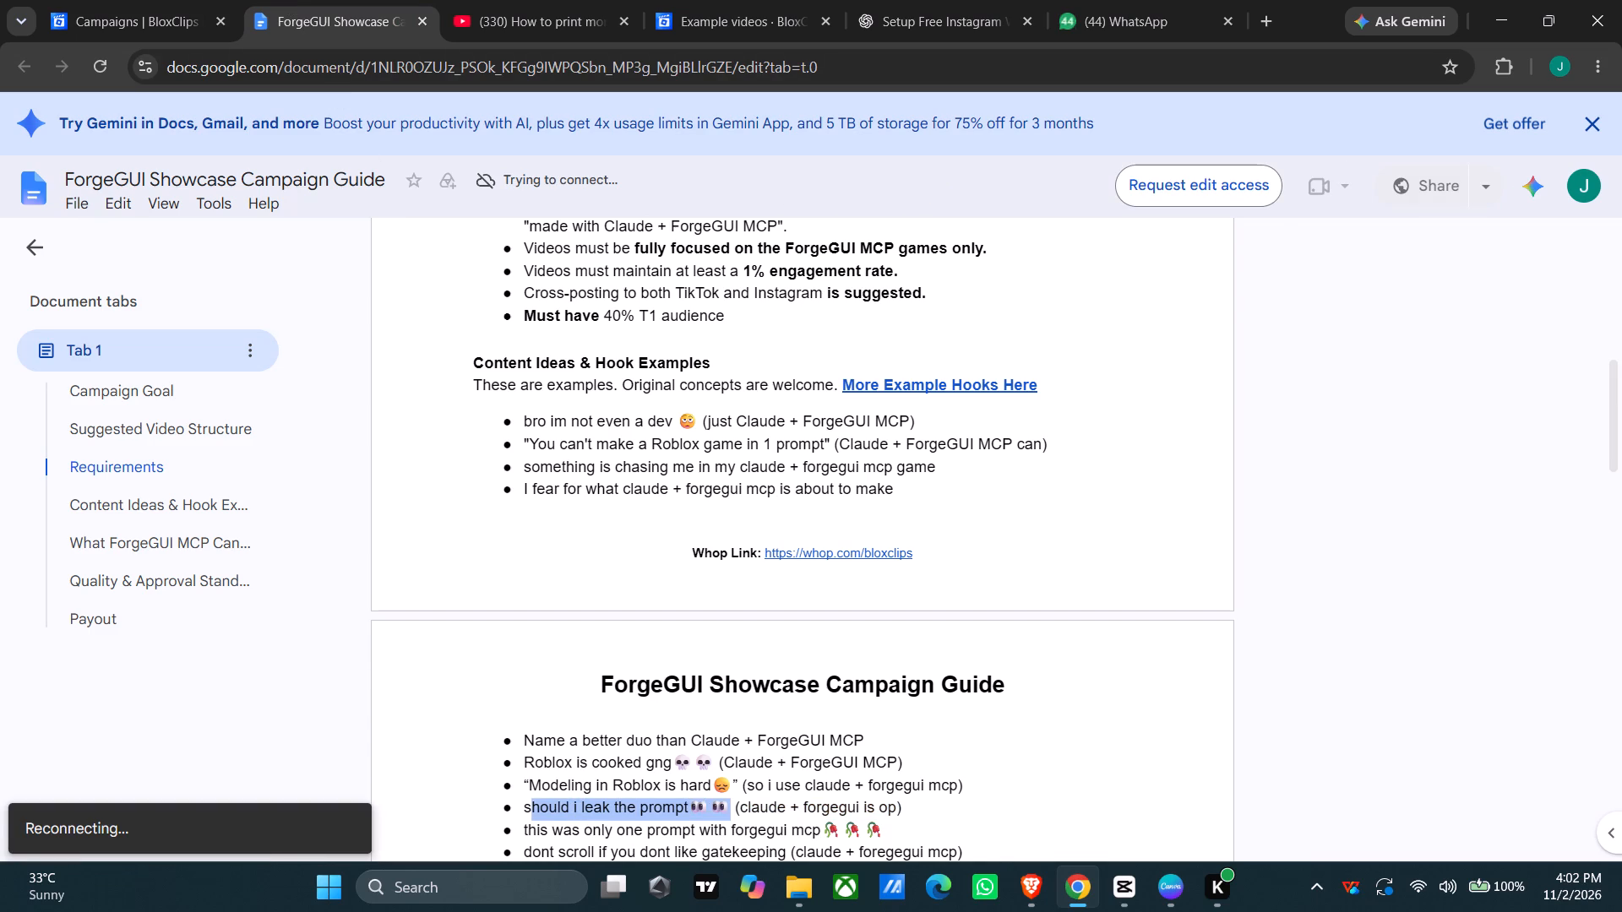
right_click(538, 808)
click(563, 825)
click(1225, 888)
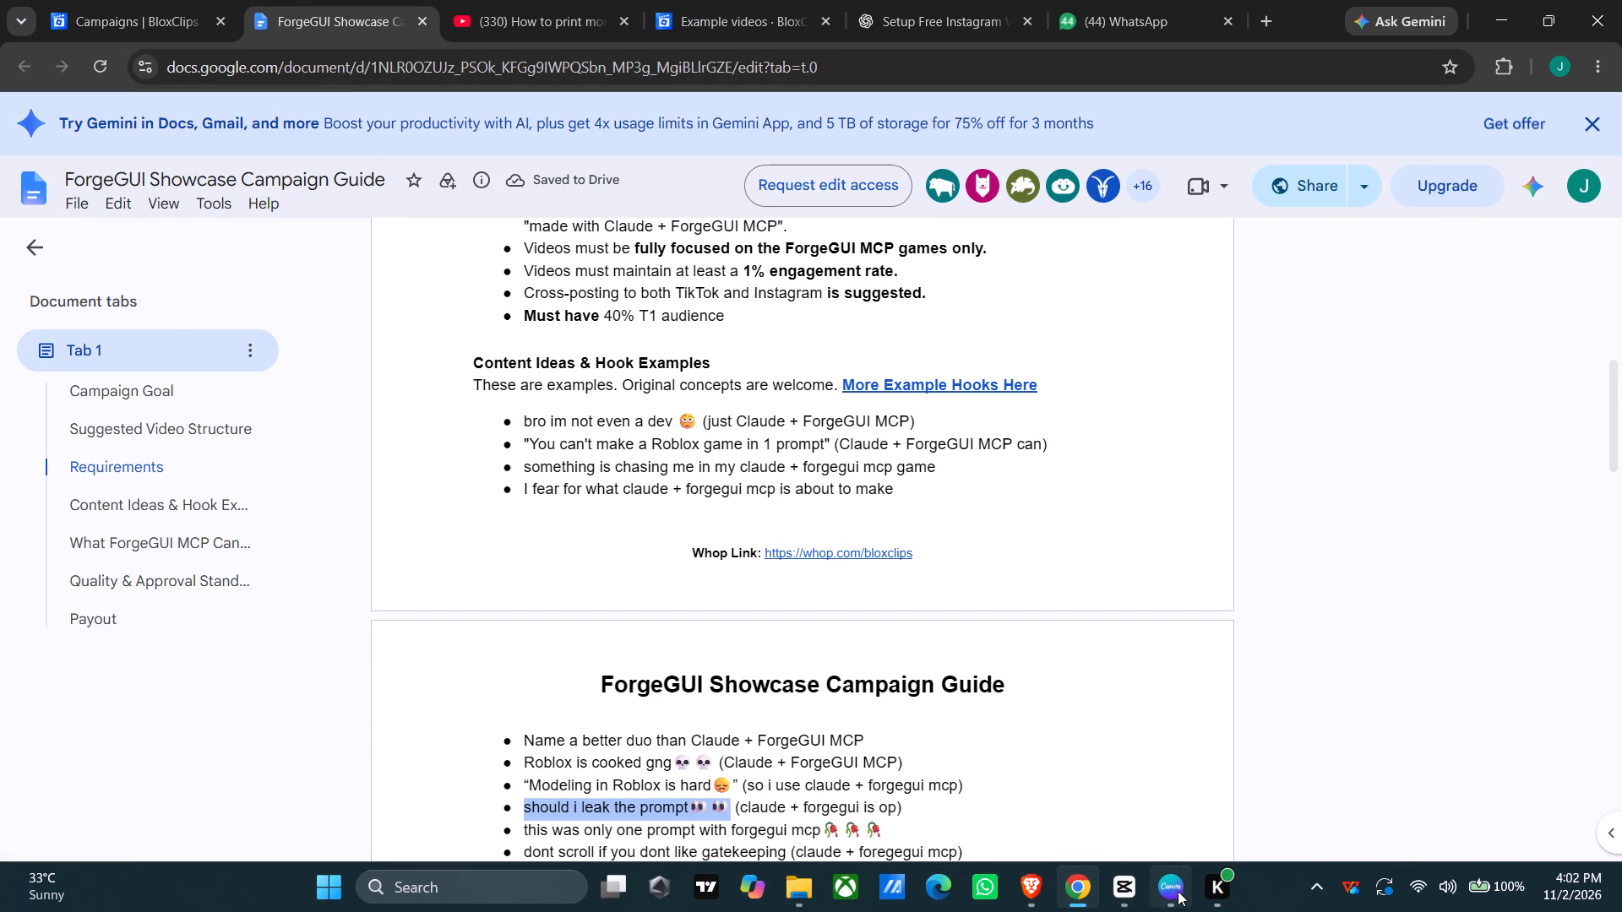
click(1177, 890)
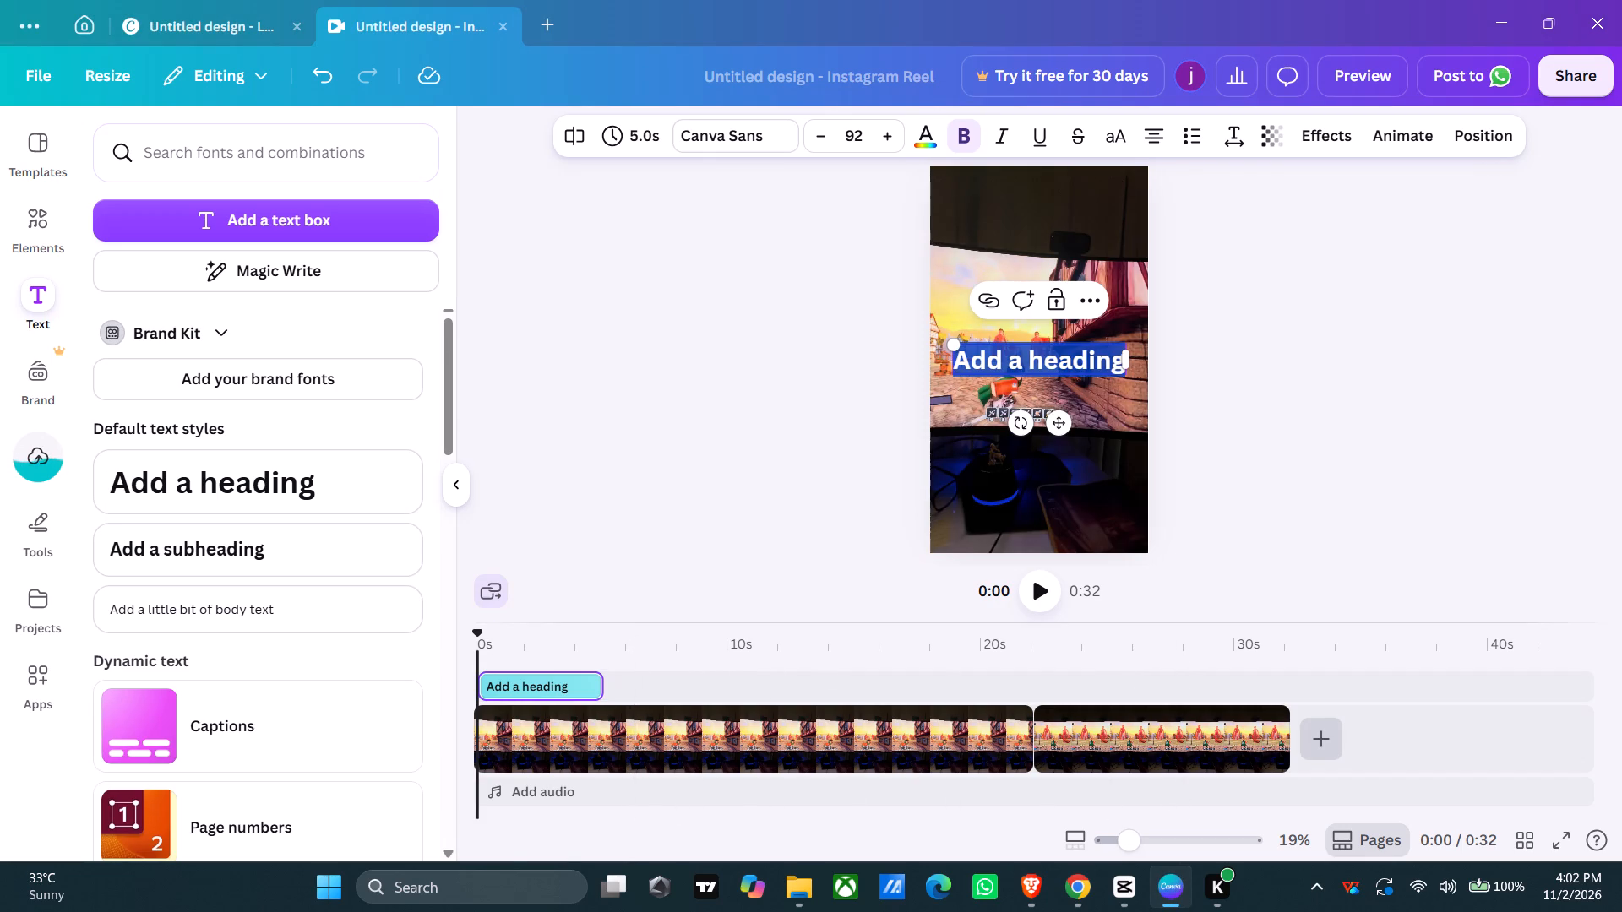
key(ctrl+v)
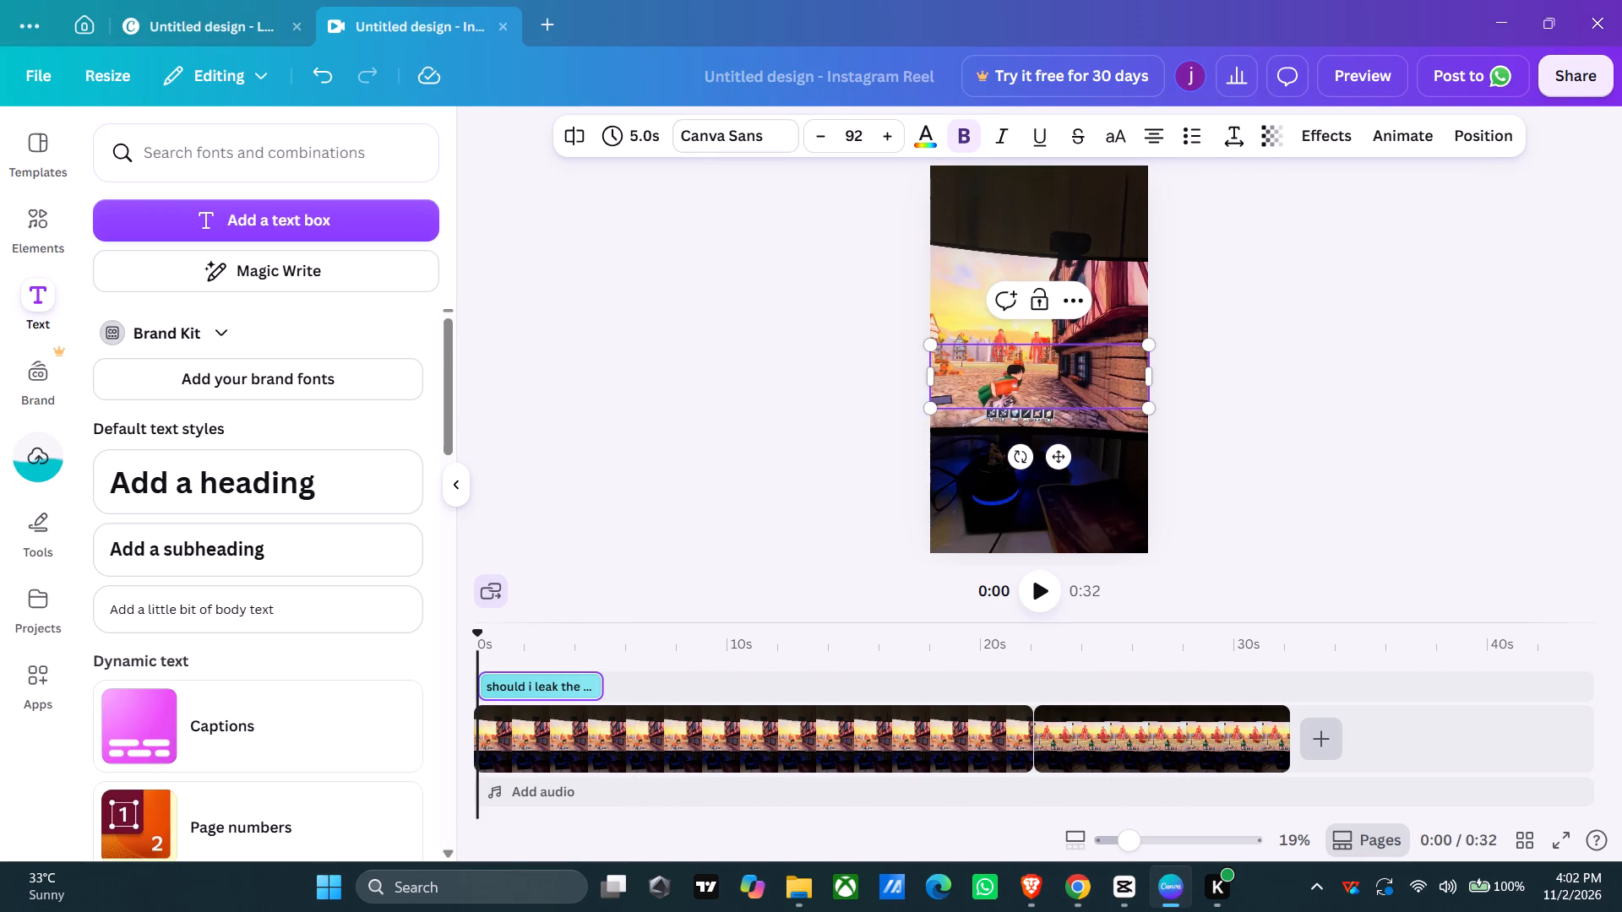
click(1020, 380)
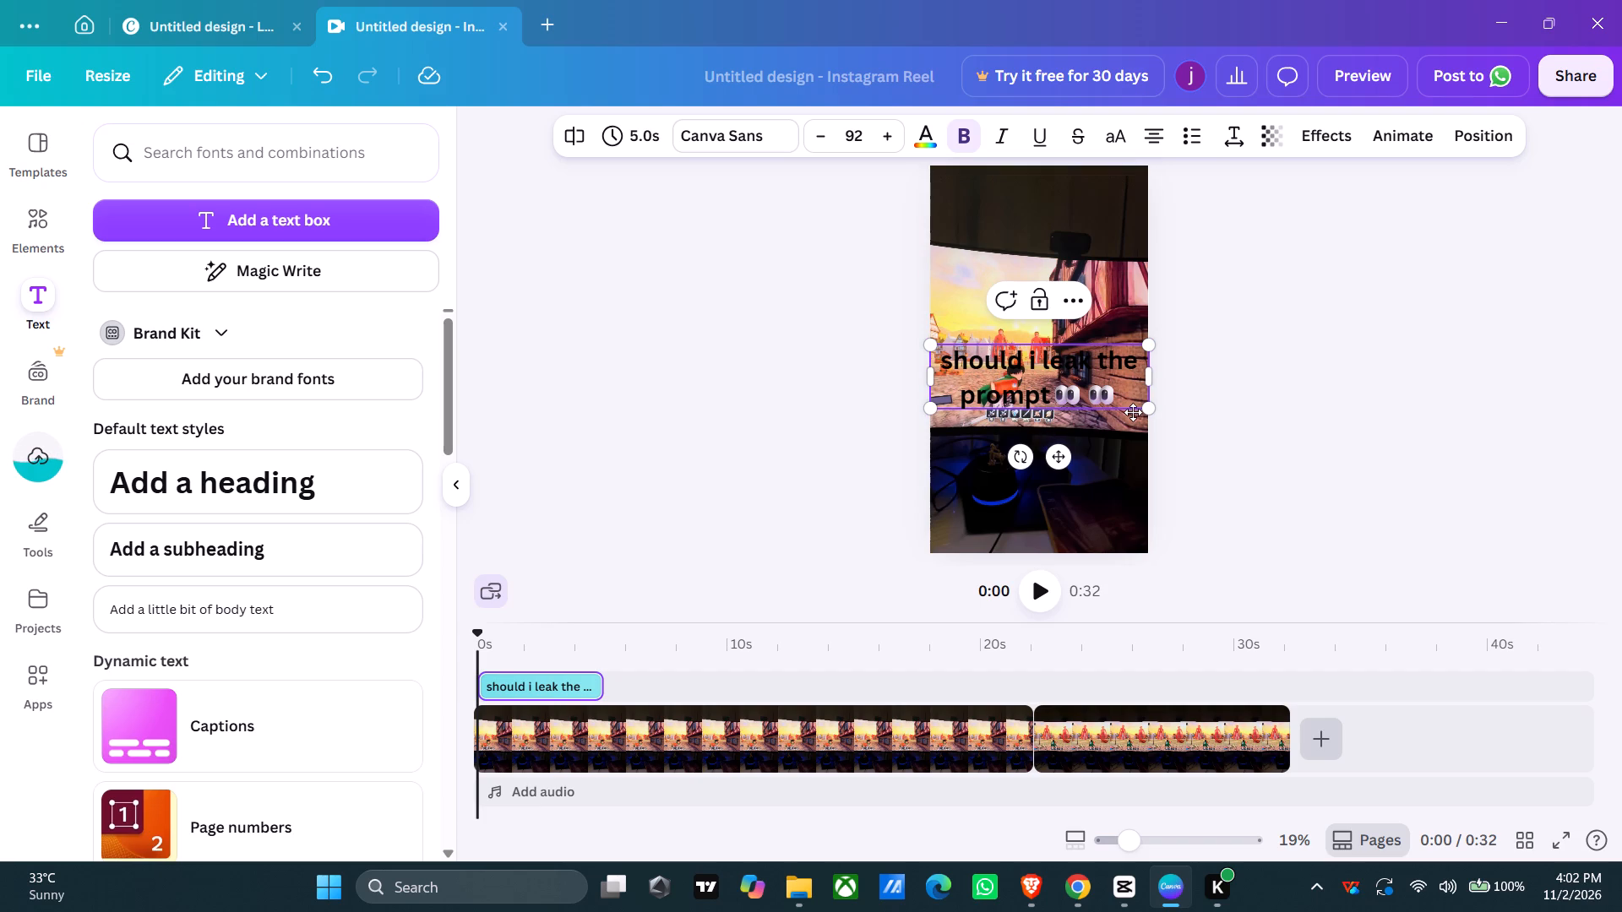
Shrink the "should i leak the prompt" heading to a font size of about 63.8.
drag(1144, 409, 1129, 403)
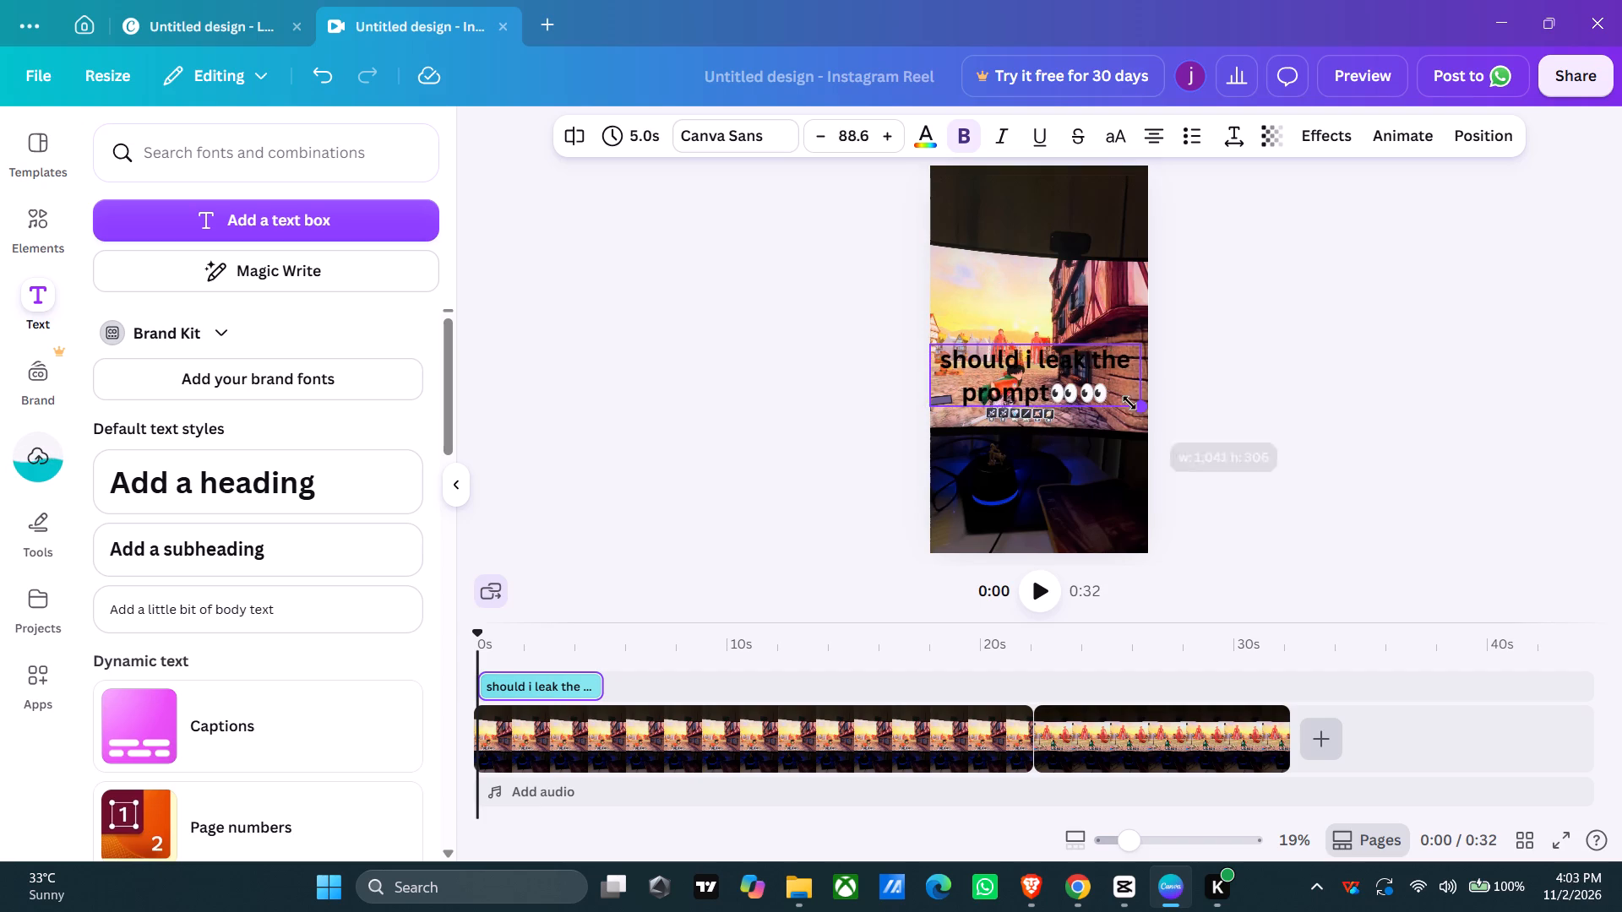
drag(1129, 403, 1076, 392)
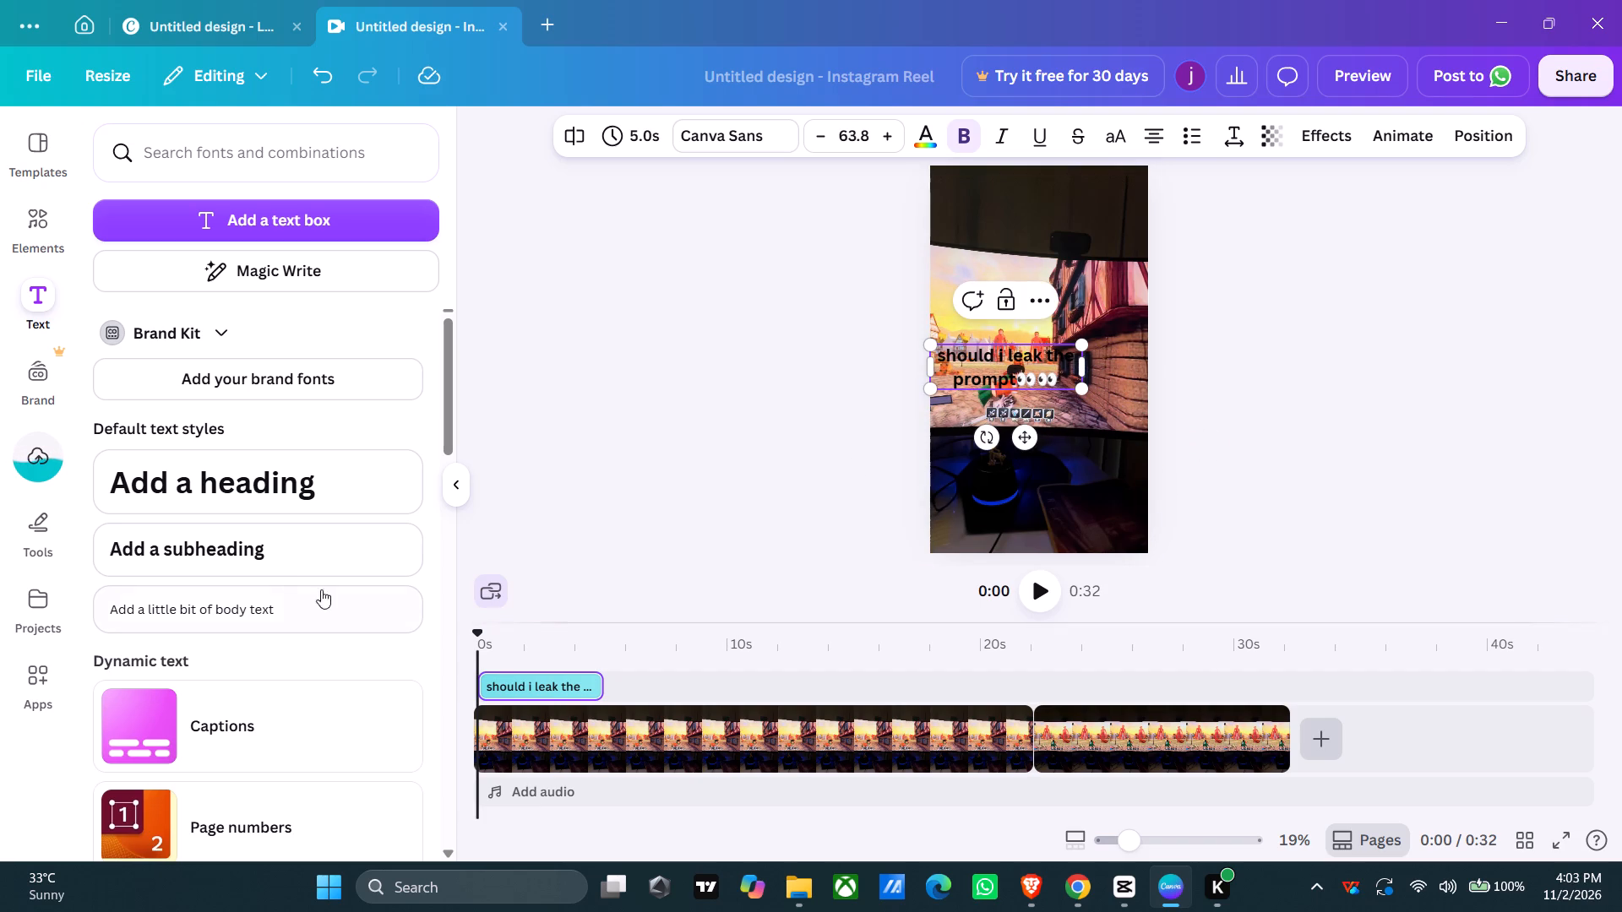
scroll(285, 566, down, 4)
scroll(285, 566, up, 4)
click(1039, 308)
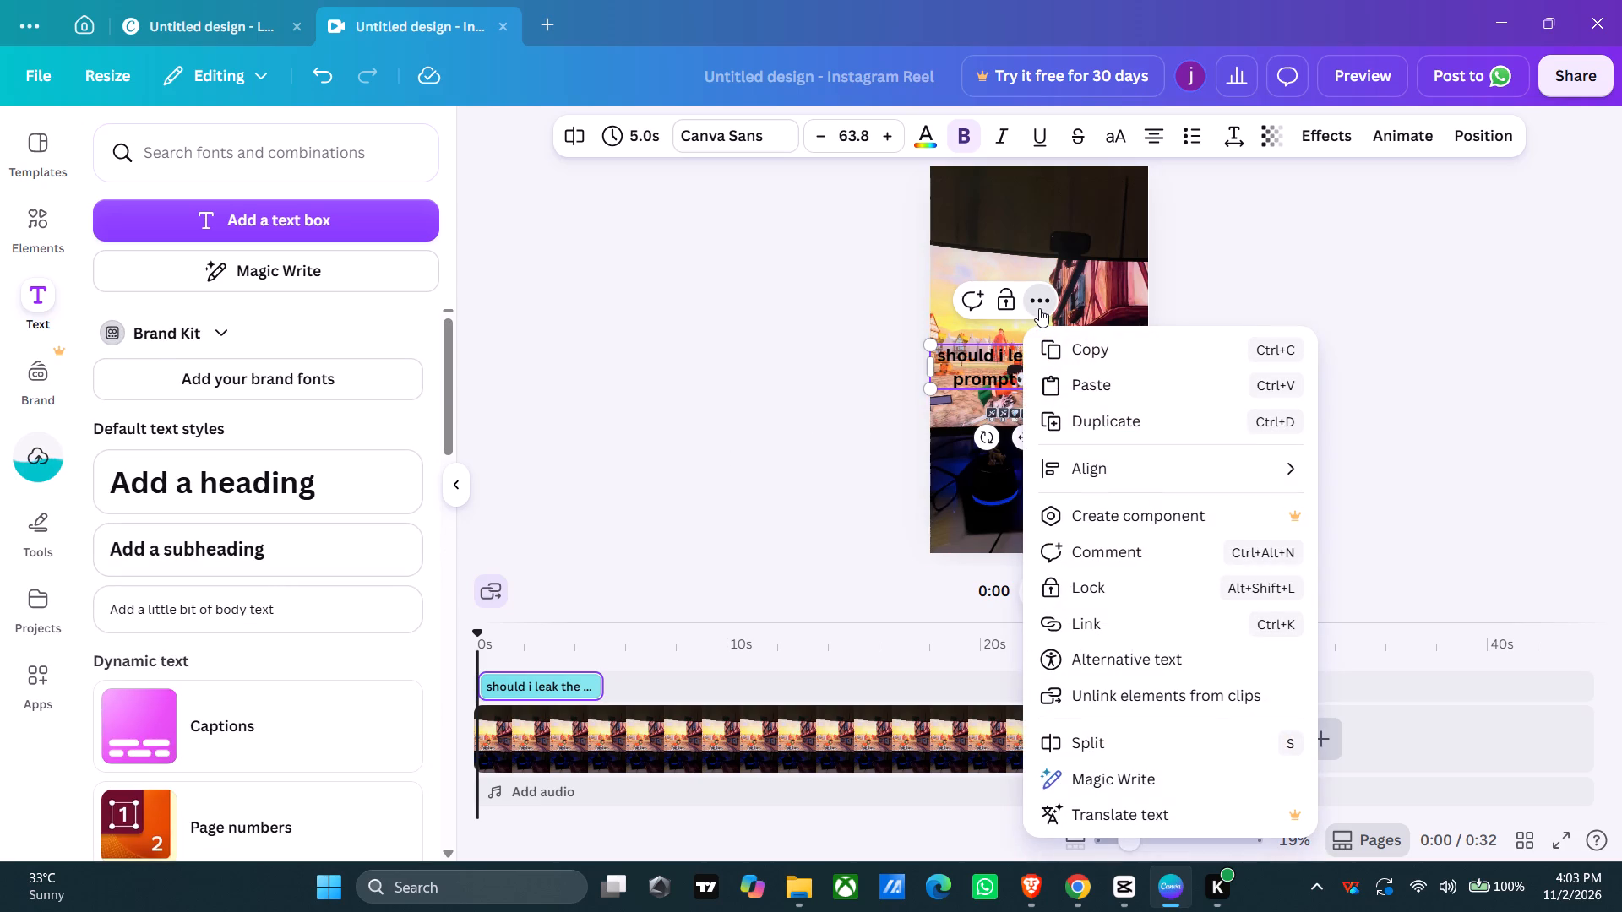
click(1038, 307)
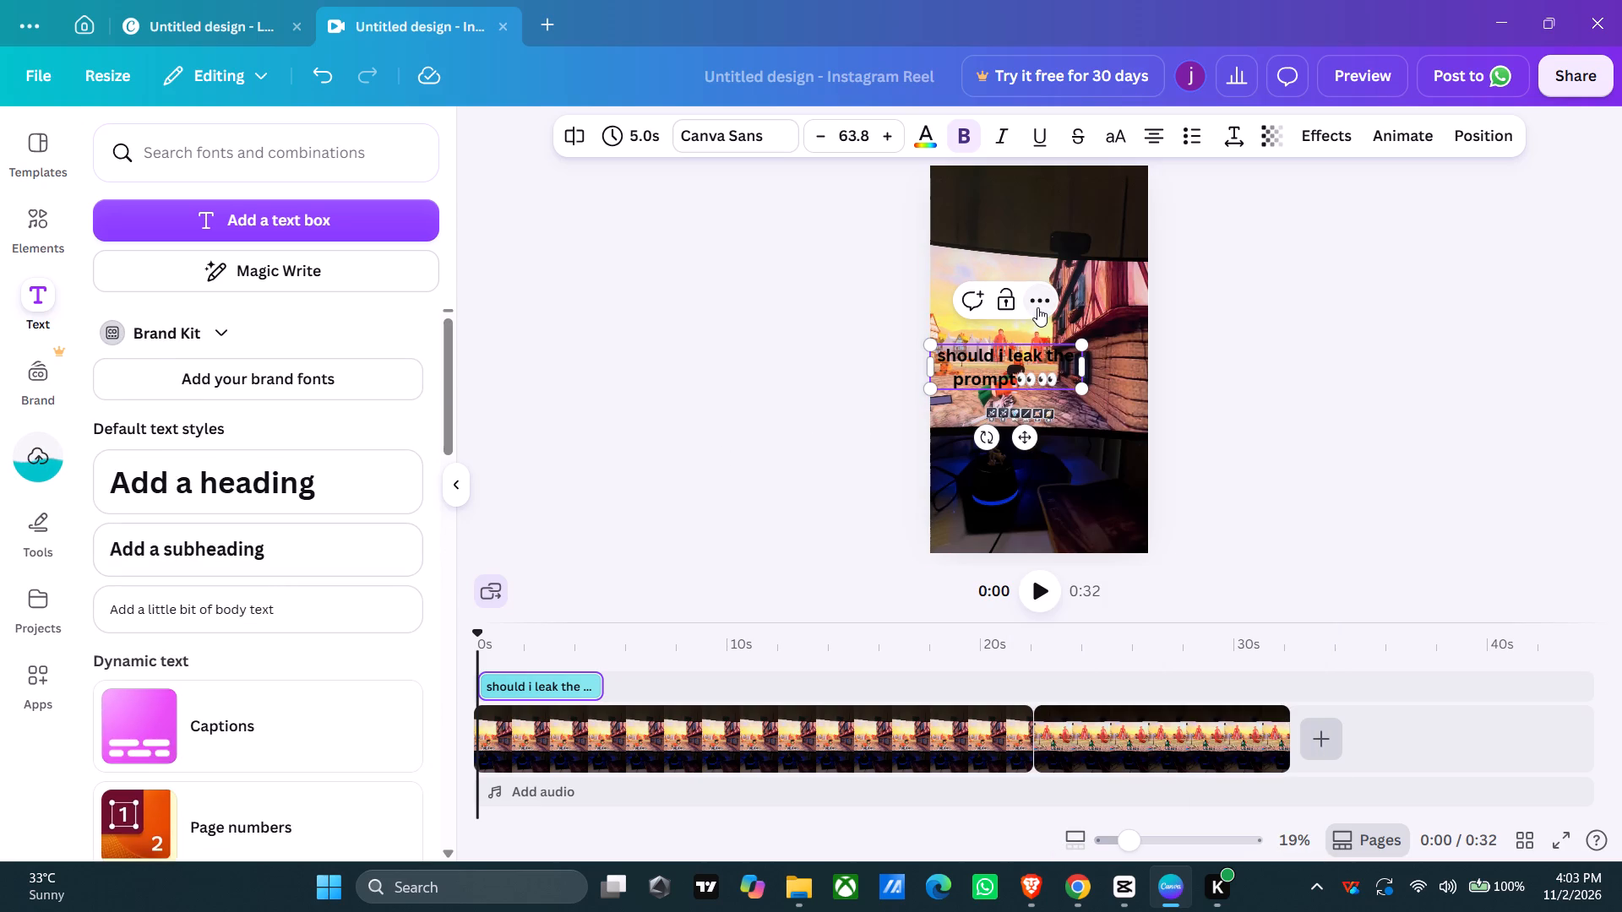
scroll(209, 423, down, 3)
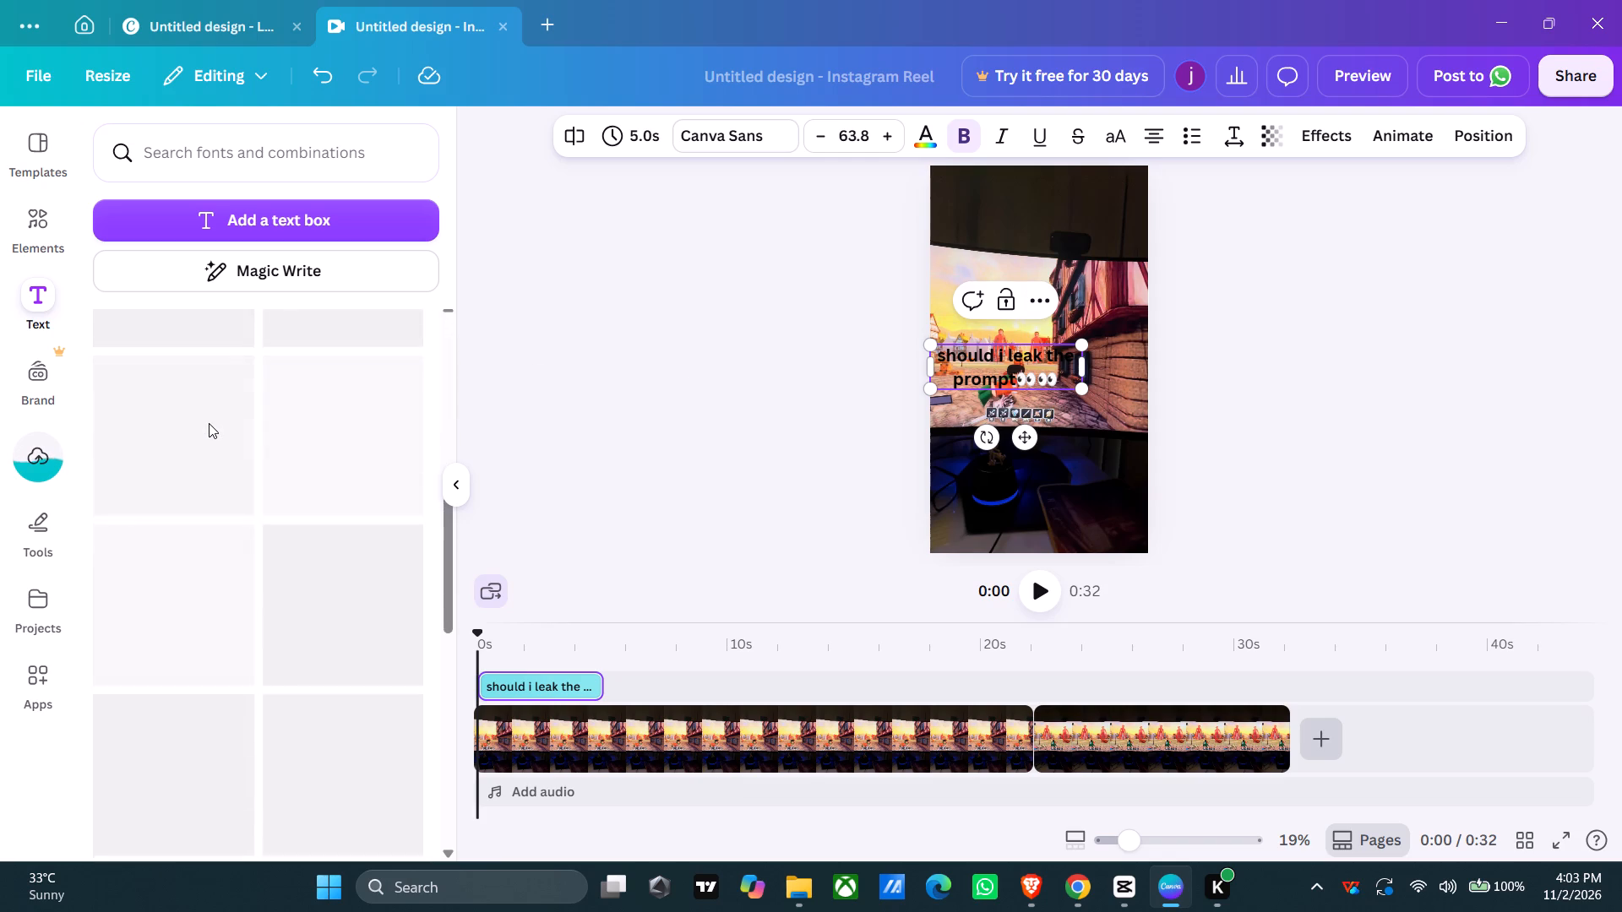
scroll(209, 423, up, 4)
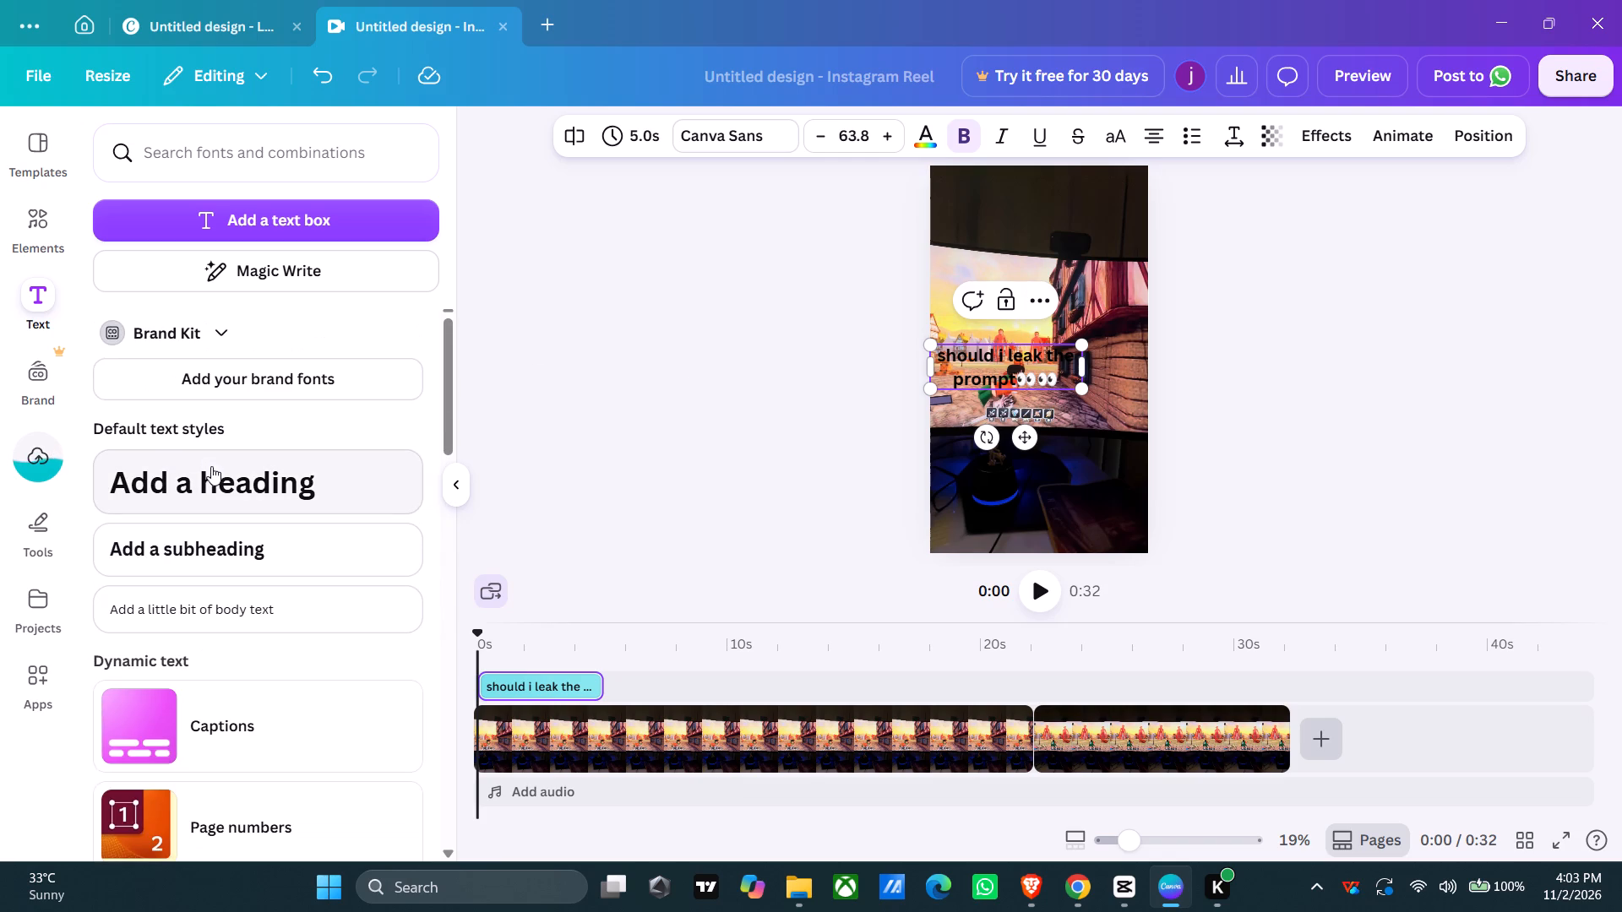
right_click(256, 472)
Move the heading up on the reel so it overlaps the top edge of the monitor in the video.
drag(1024, 437, 1048, 345)
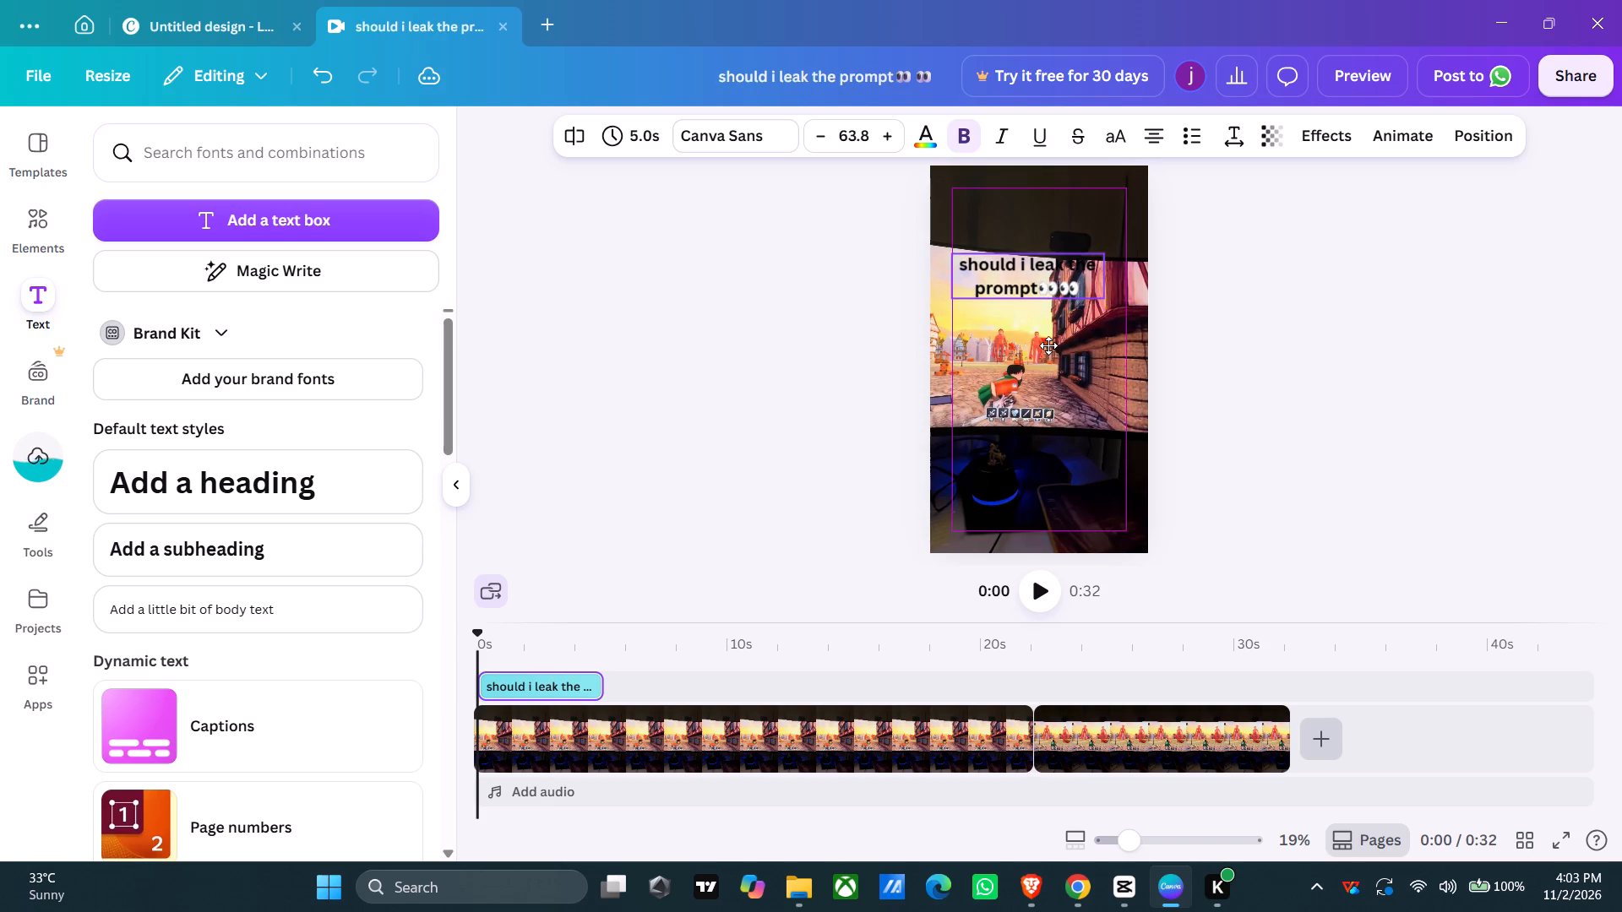
drag(1048, 345, 1050, 345)
drag(1050, 345, 1050, 346)
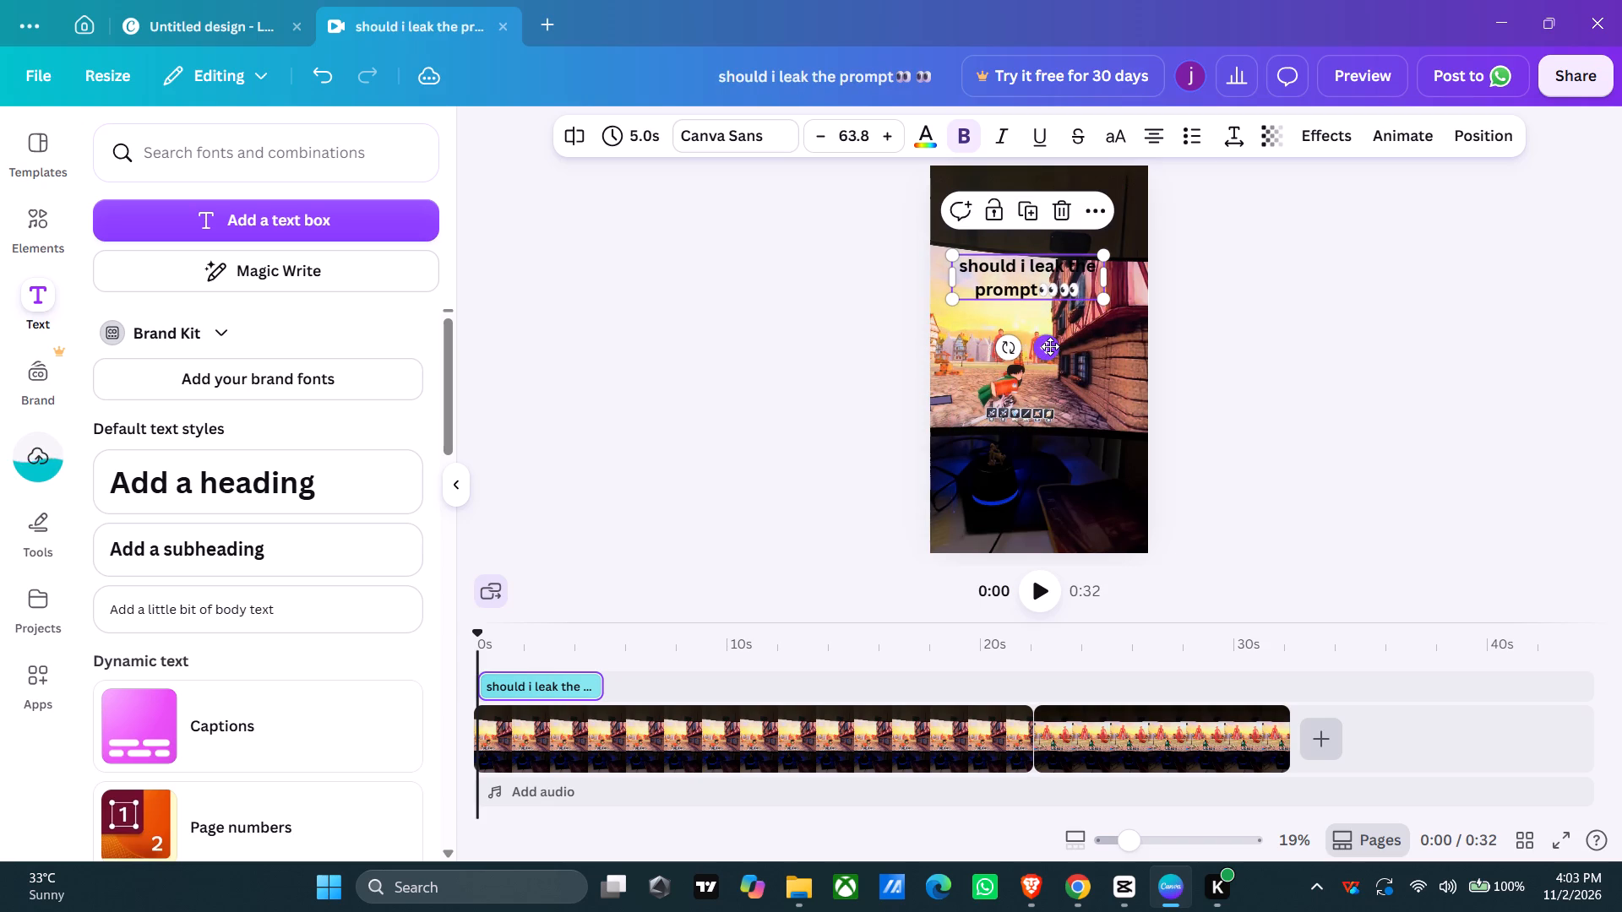
Extend the heading on the timeline to the end of the second clip, lasting 32.1 s.
click(568, 675)
click(538, 687)
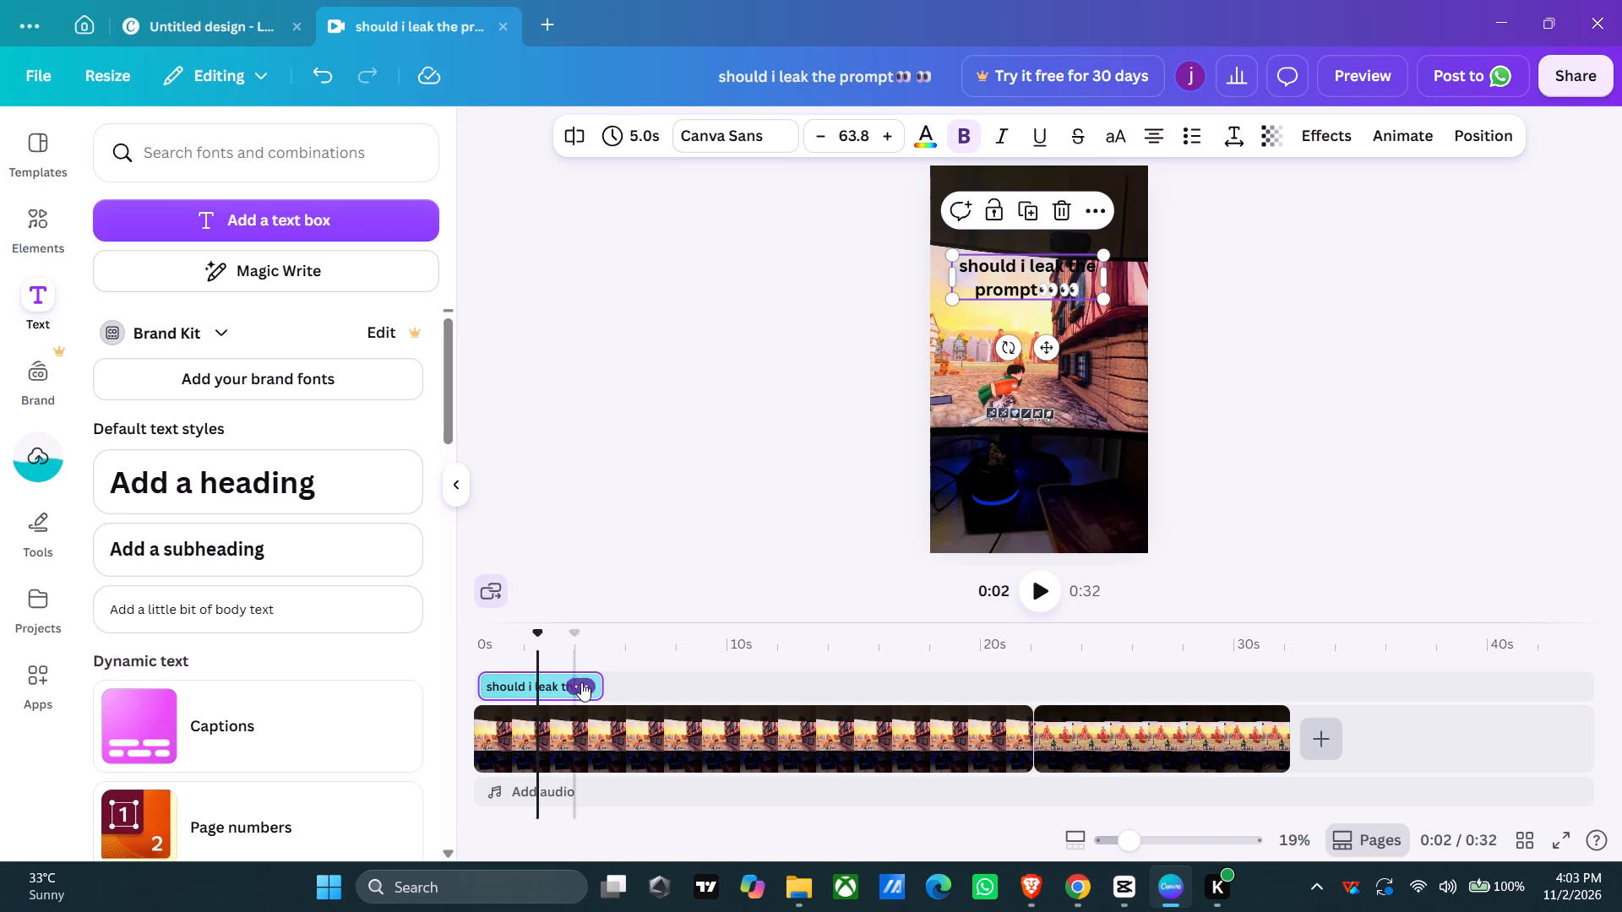
drag(602, 682, 1176, 699)
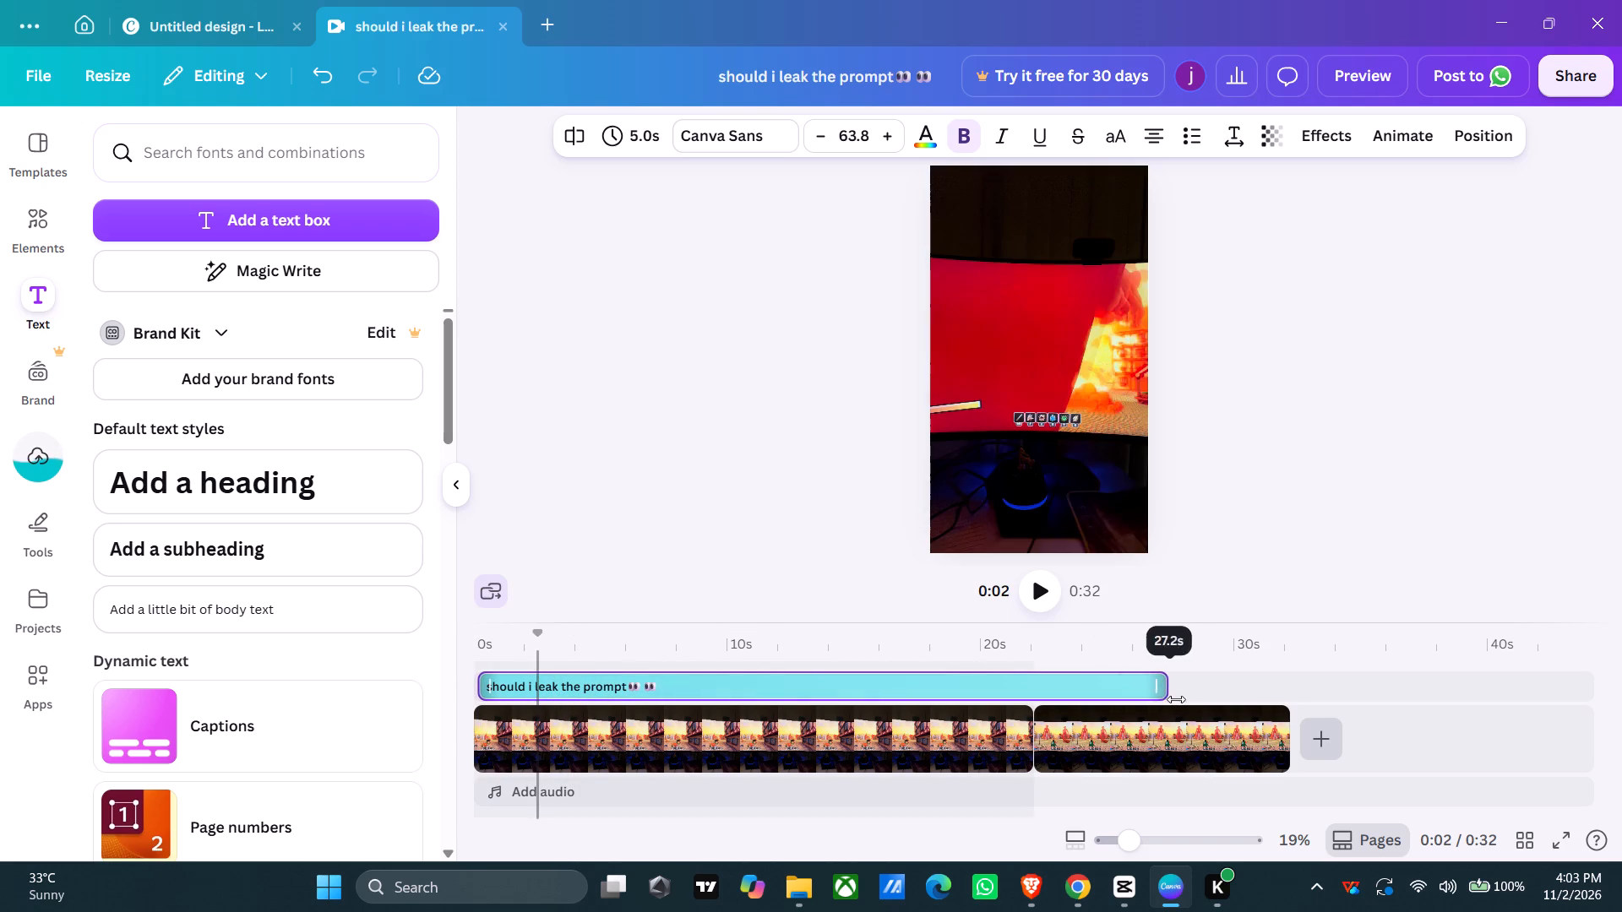
drag(1176, 699, 1291, 705)
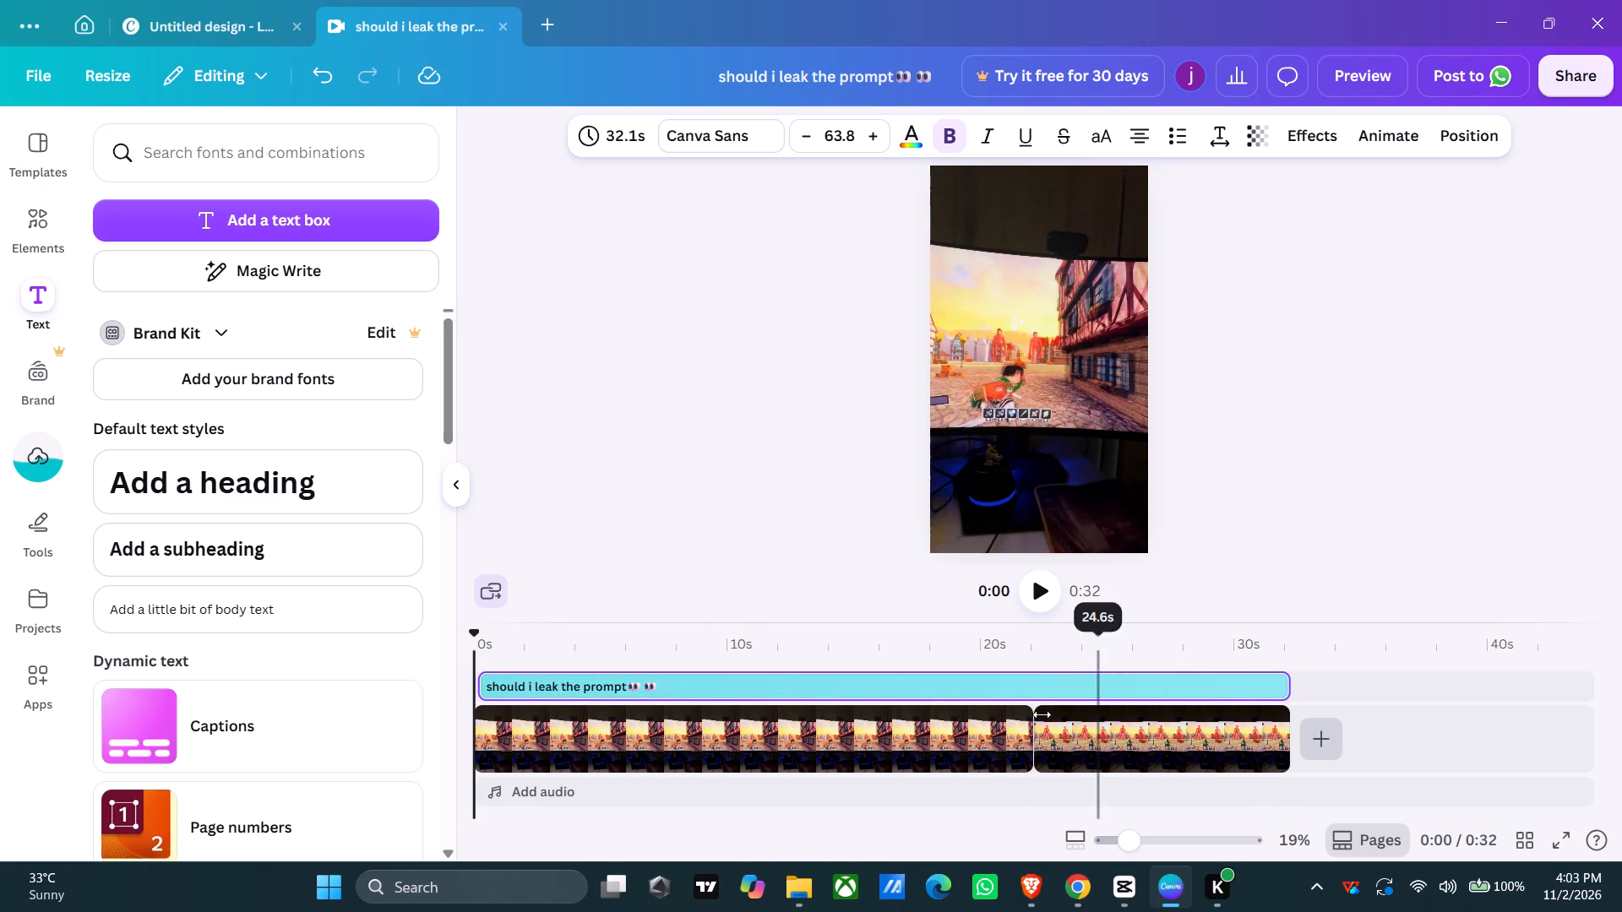
Change the heading's text colour to white.
click(682, 681)
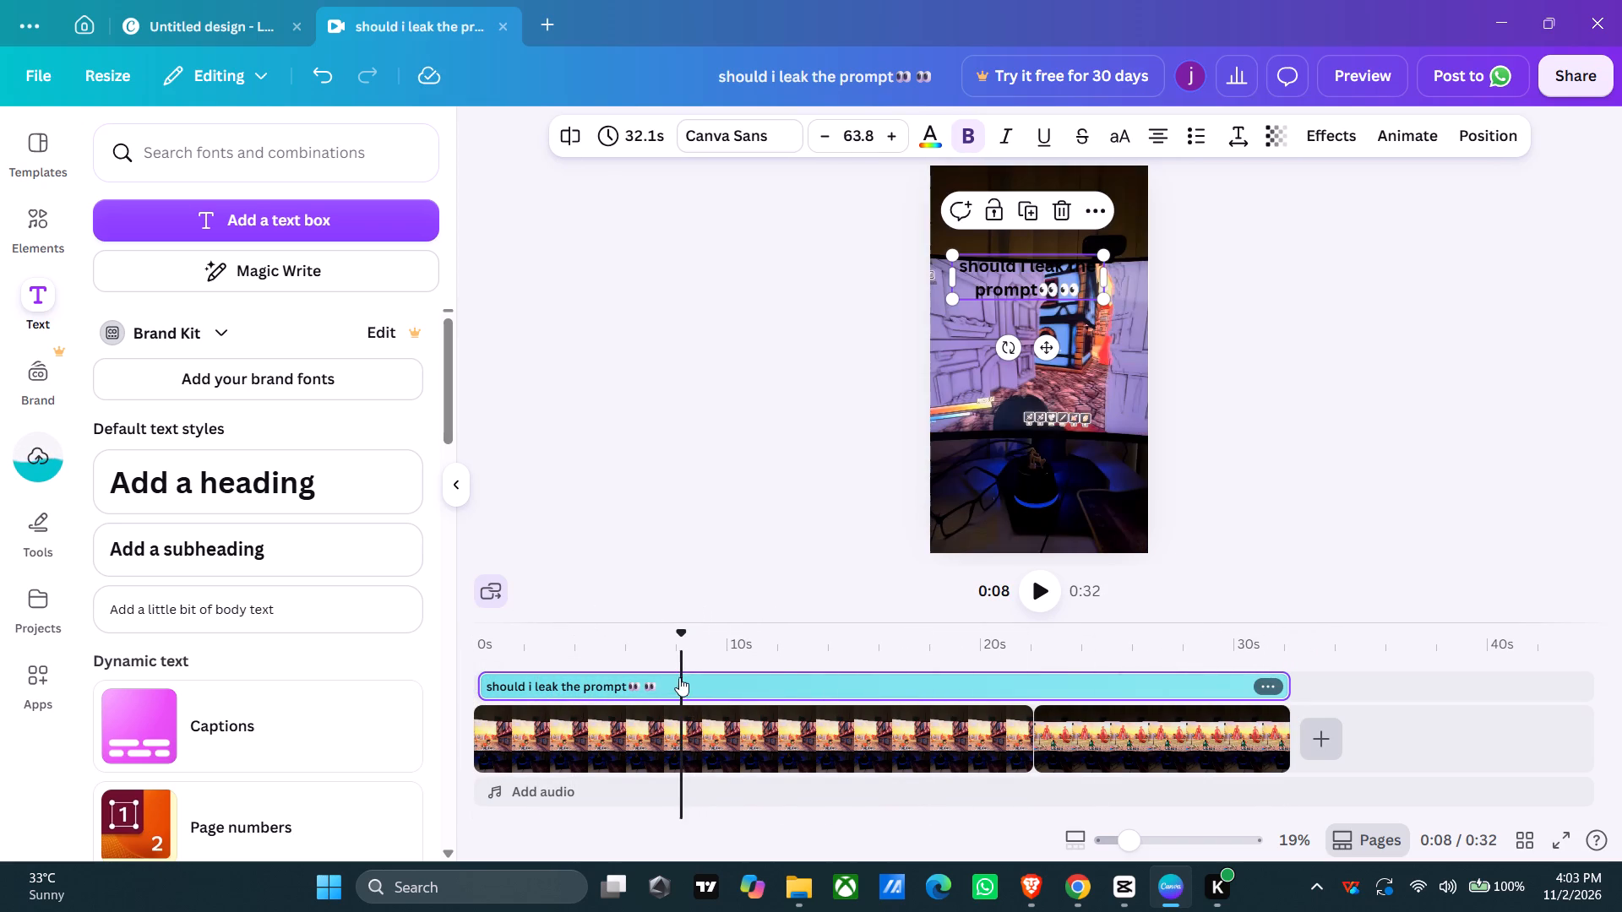
click(930, 141)
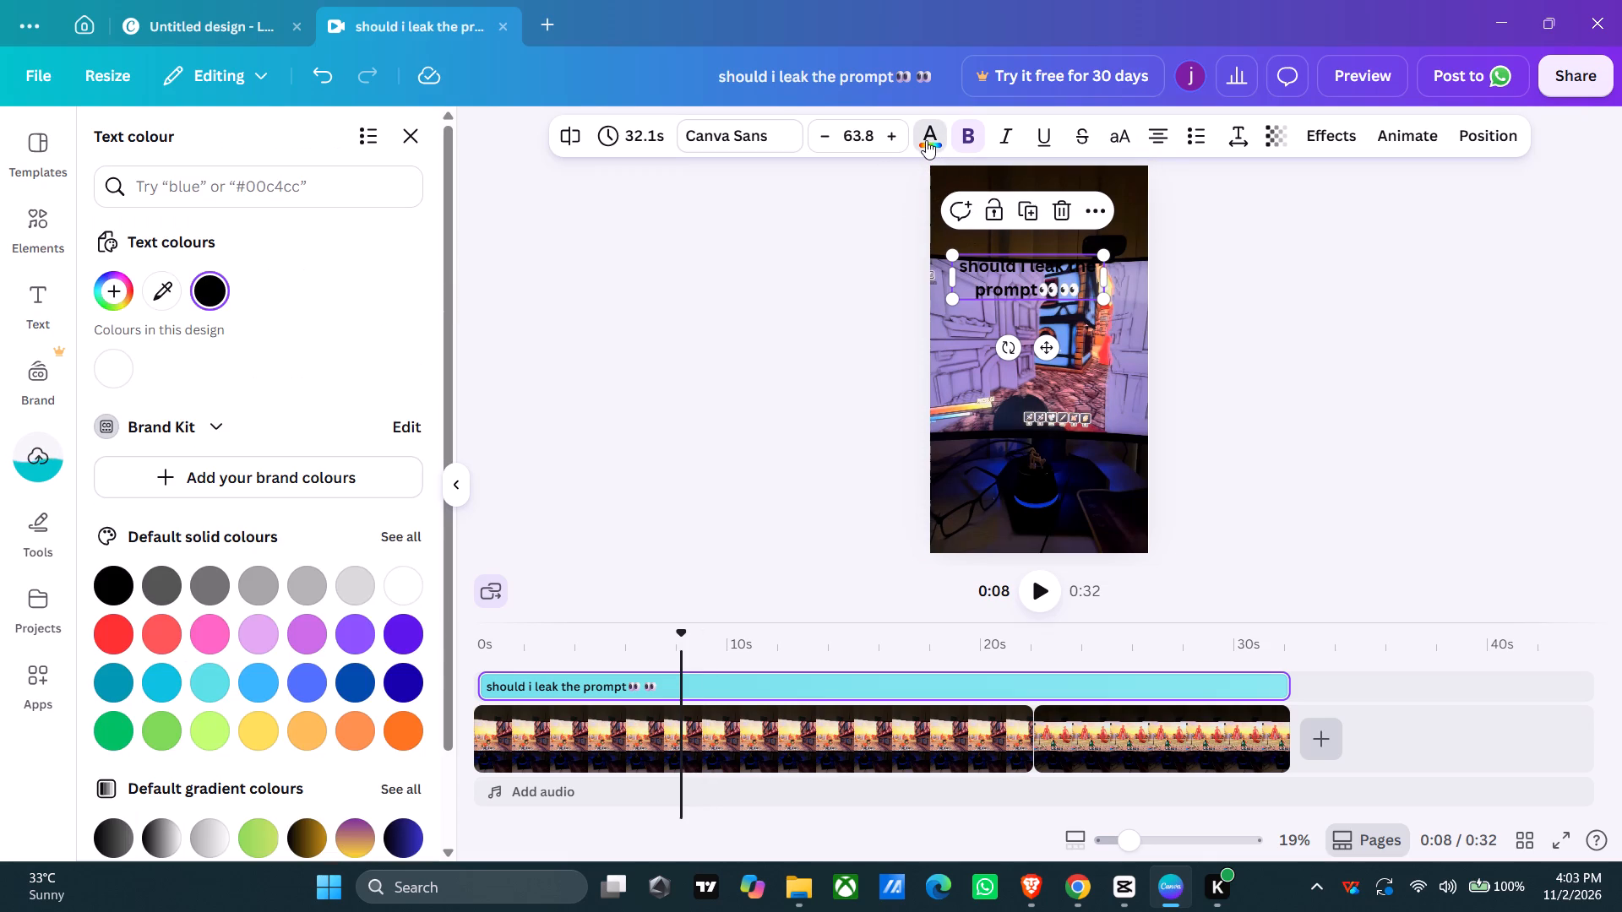
click(398, 588)
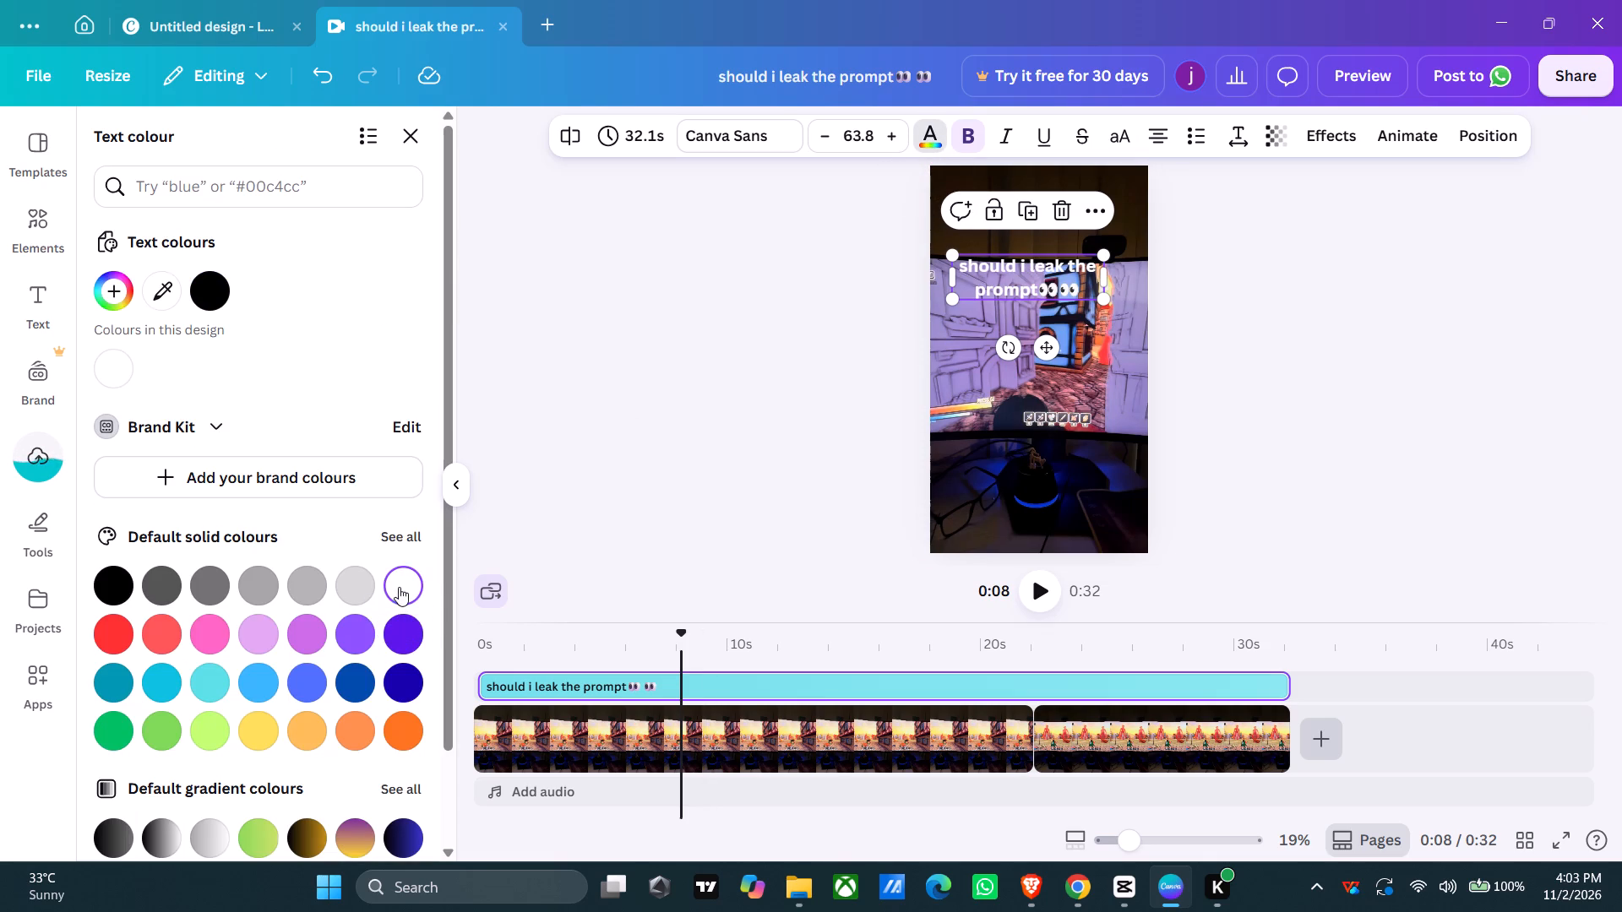
Enlarge the "should i leak the prompt" heading to a font size of about 67.5.
drag(1103, 296, 1102, 293)
drag(1102, 293, 1116, 286)
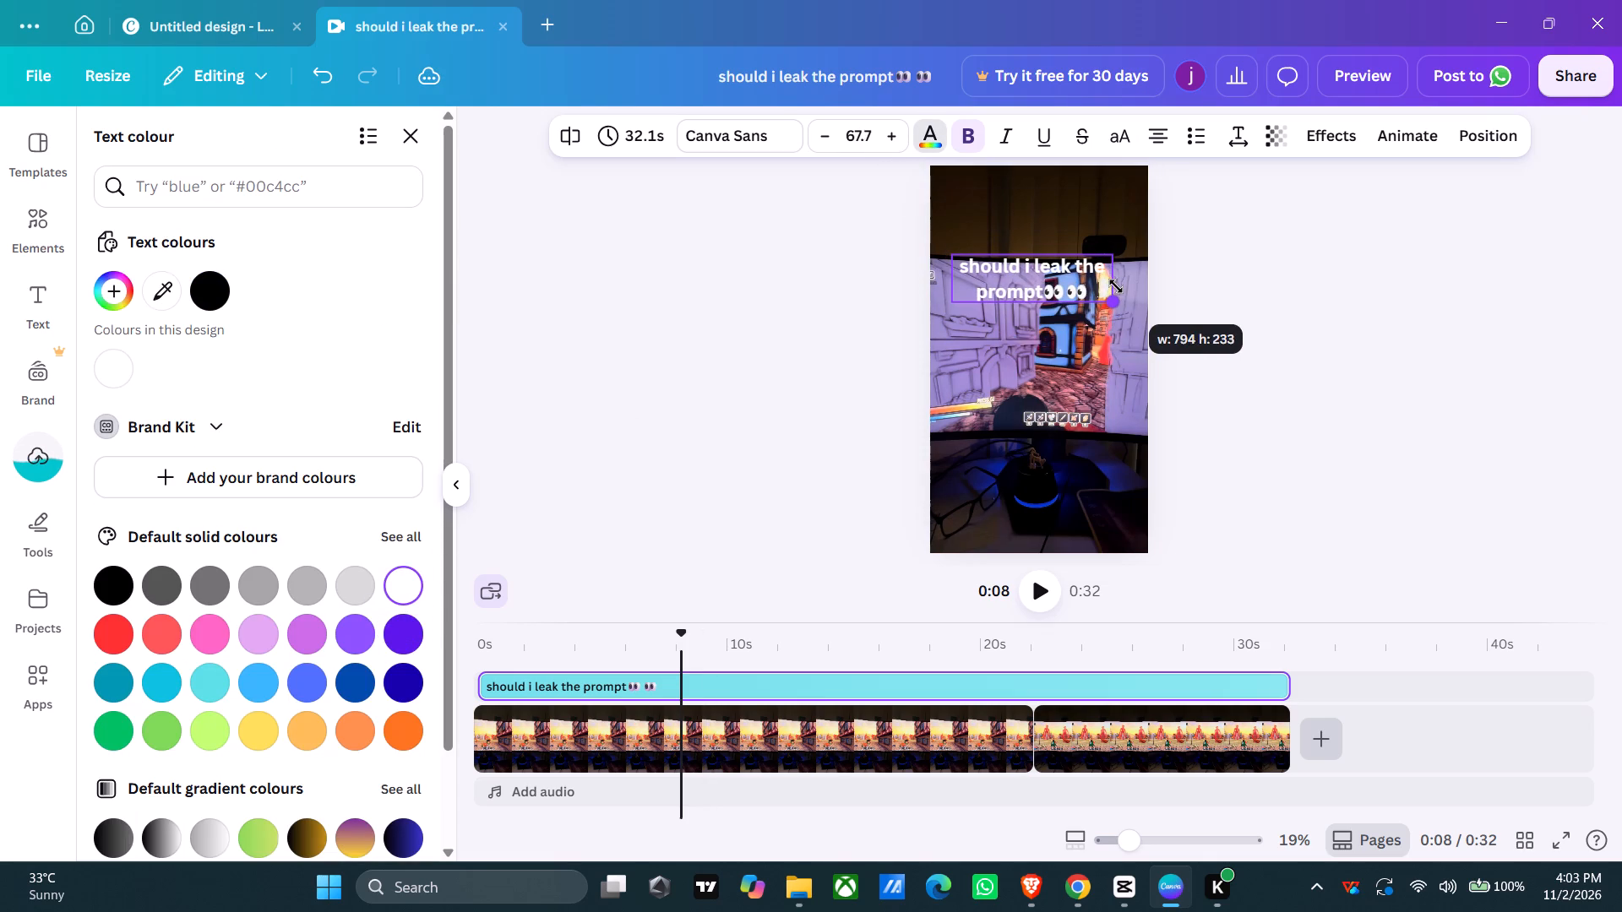
drag(1116, 286, 1116, 285)
Widen the heading's text box and move it up into the dark area above the monitor, roughly centred across the reel.
drag(1112, 276, 1129, 278)
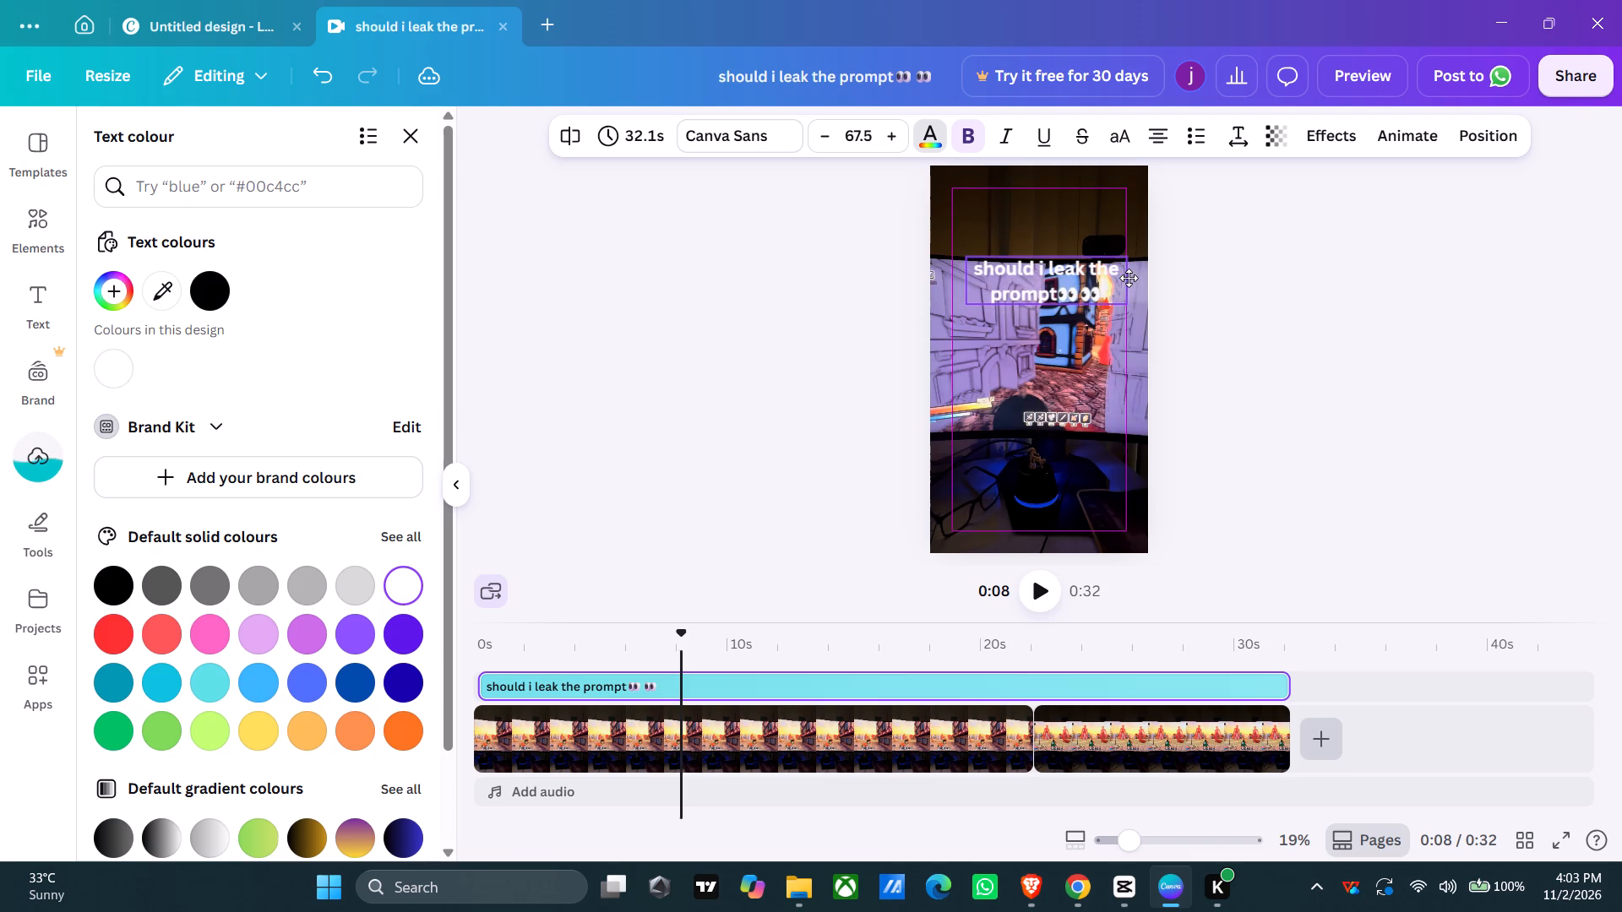
drag(1129, 278, 1129, 278)
click(1127, 278)
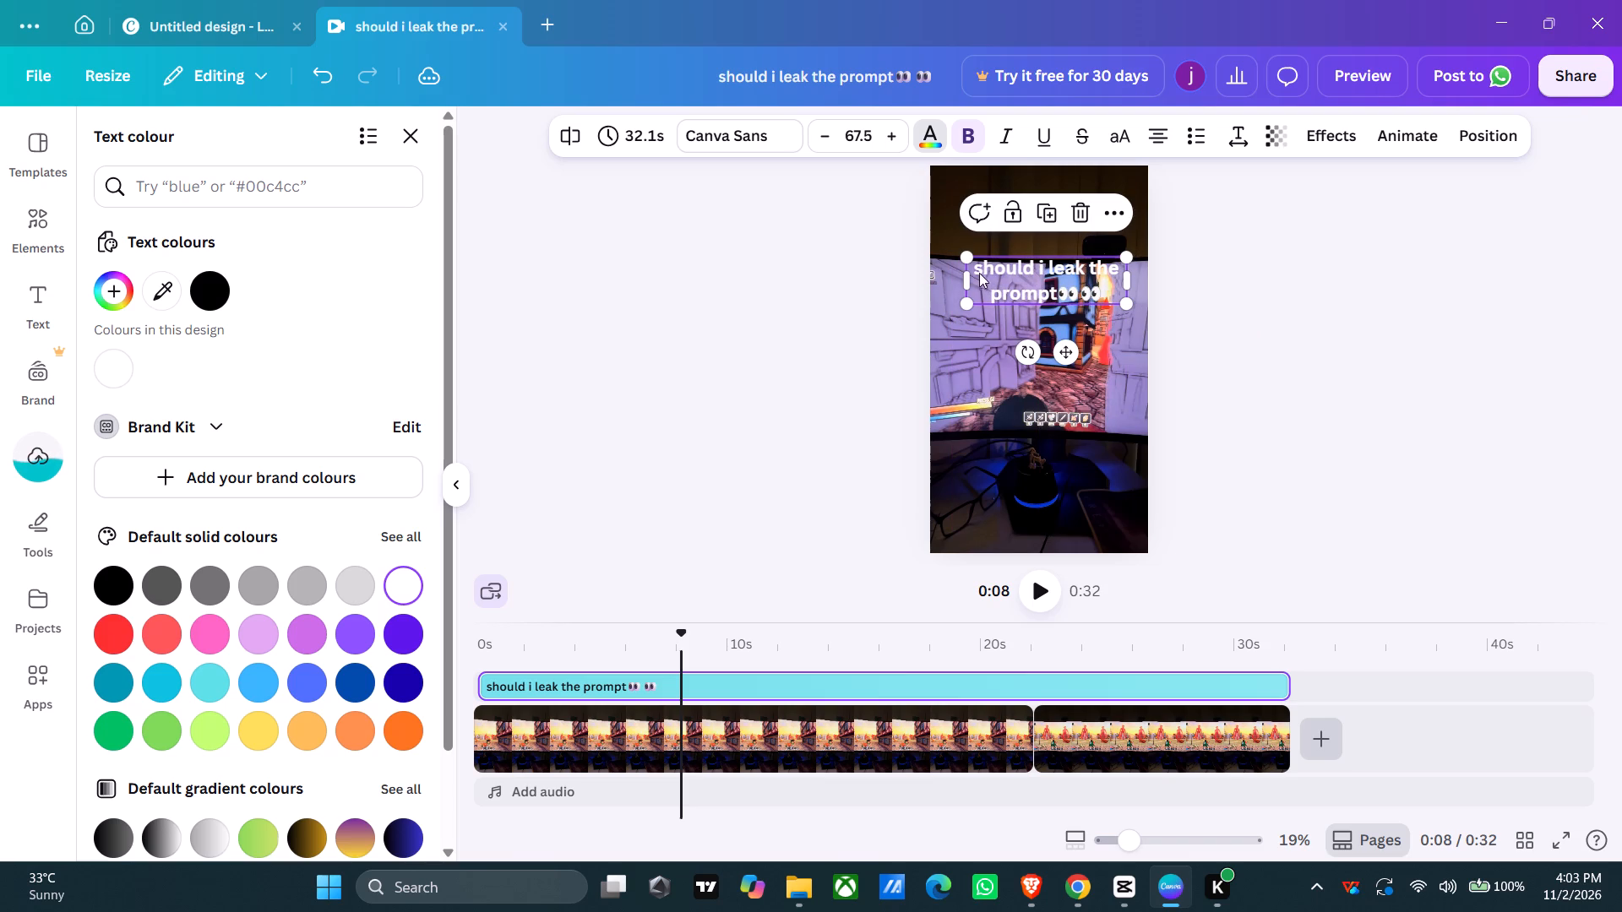
drag(966, 279, 939, 284)
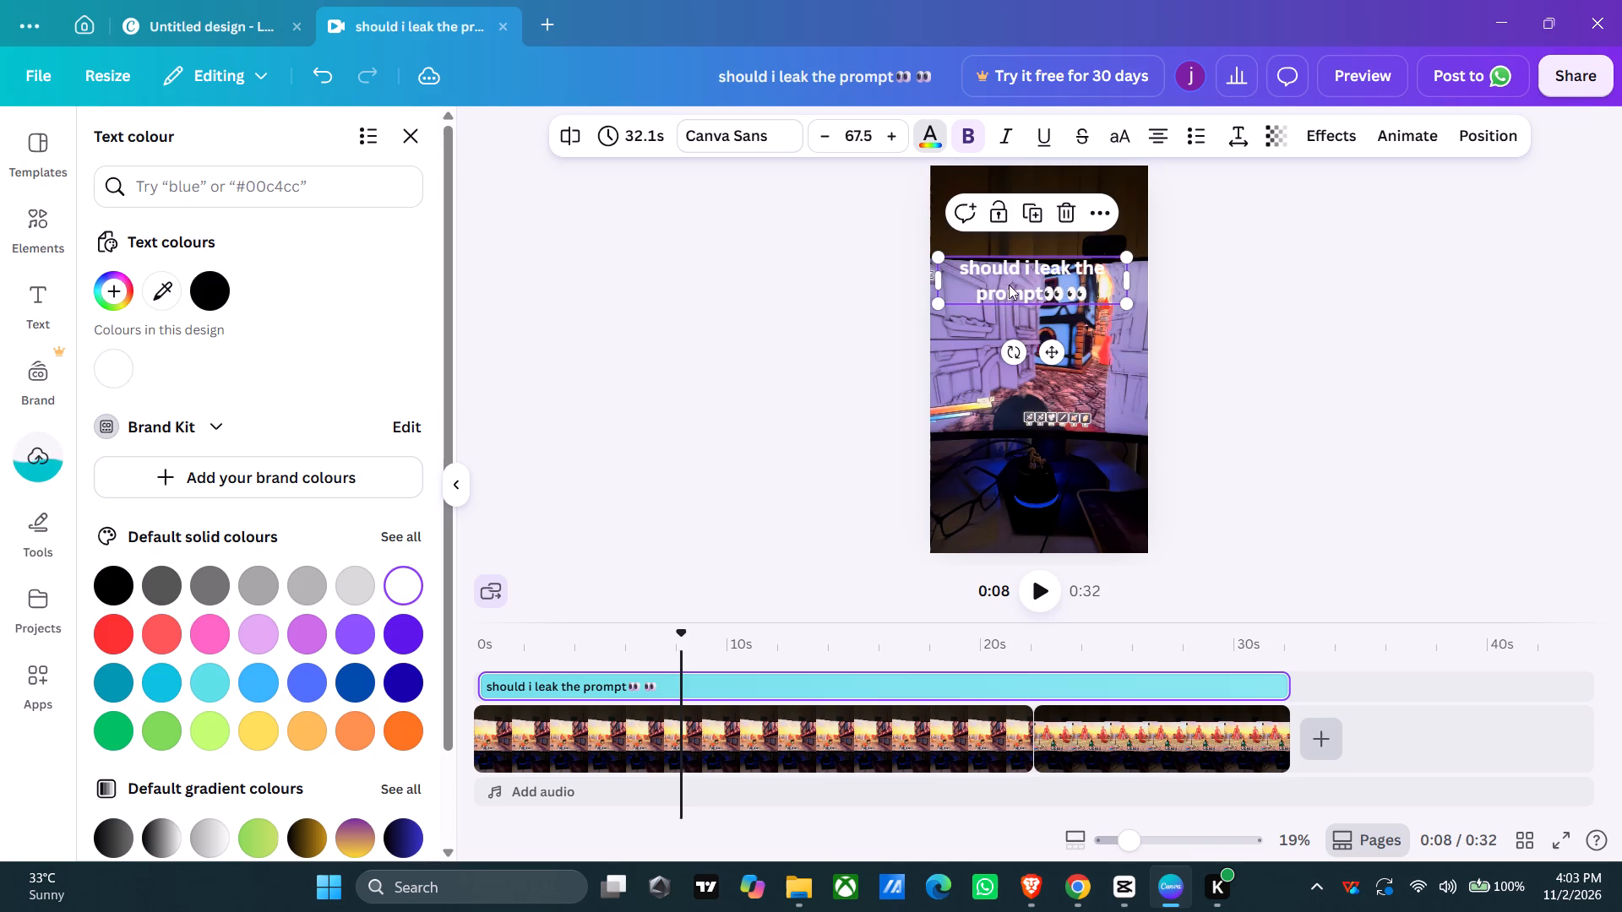
drag(1045, 351, 1038, 305)
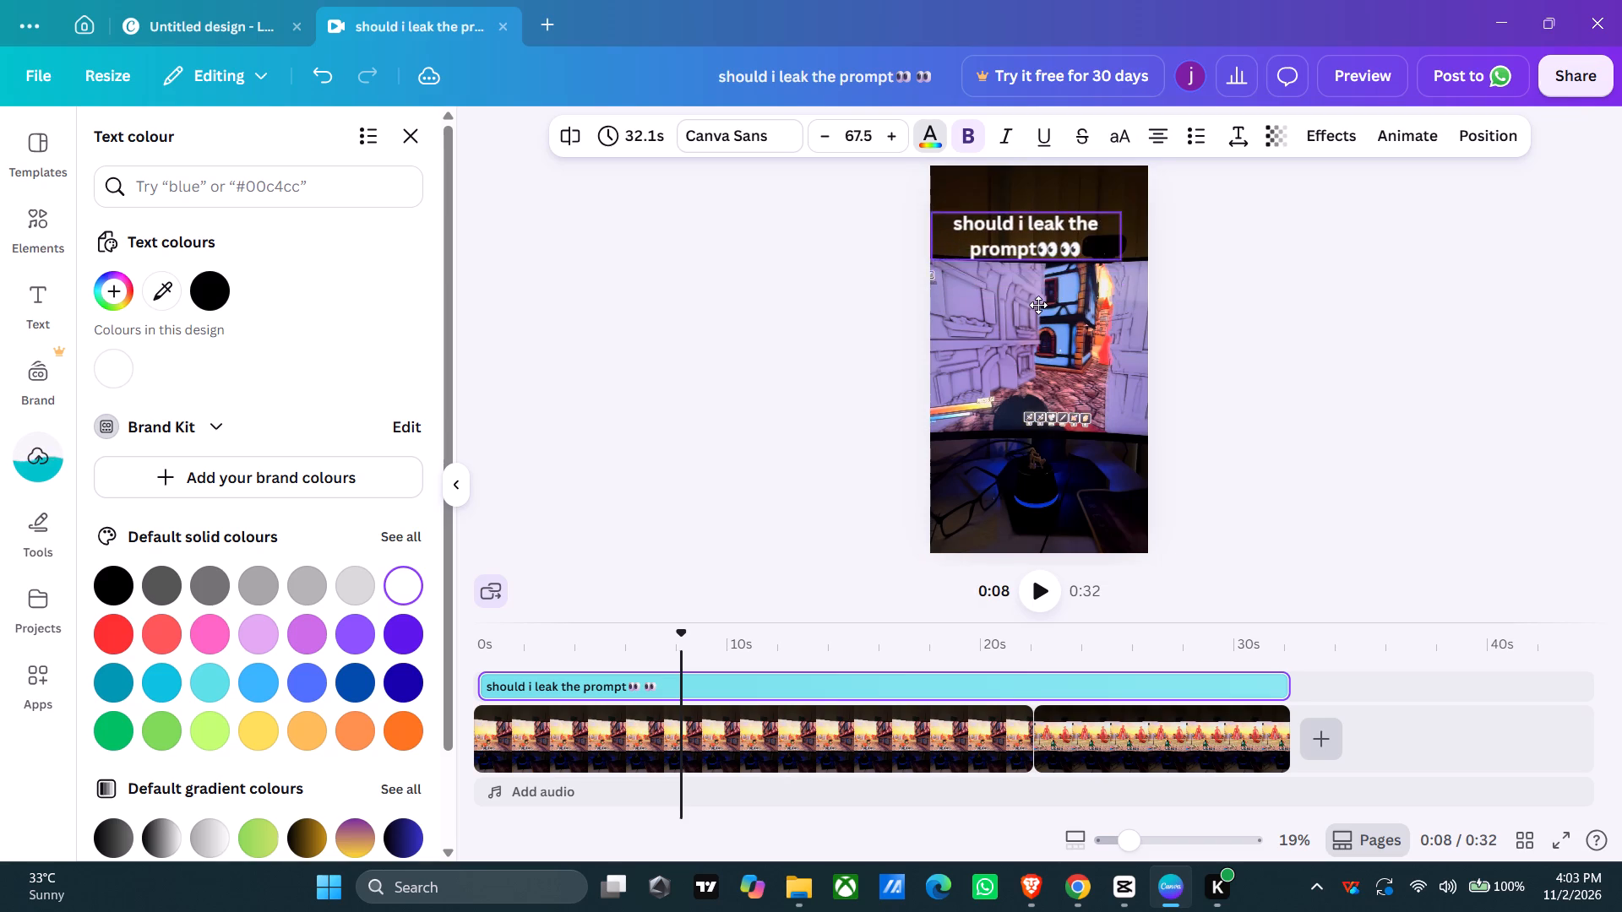
drag(1038, 305, 1050, 308)
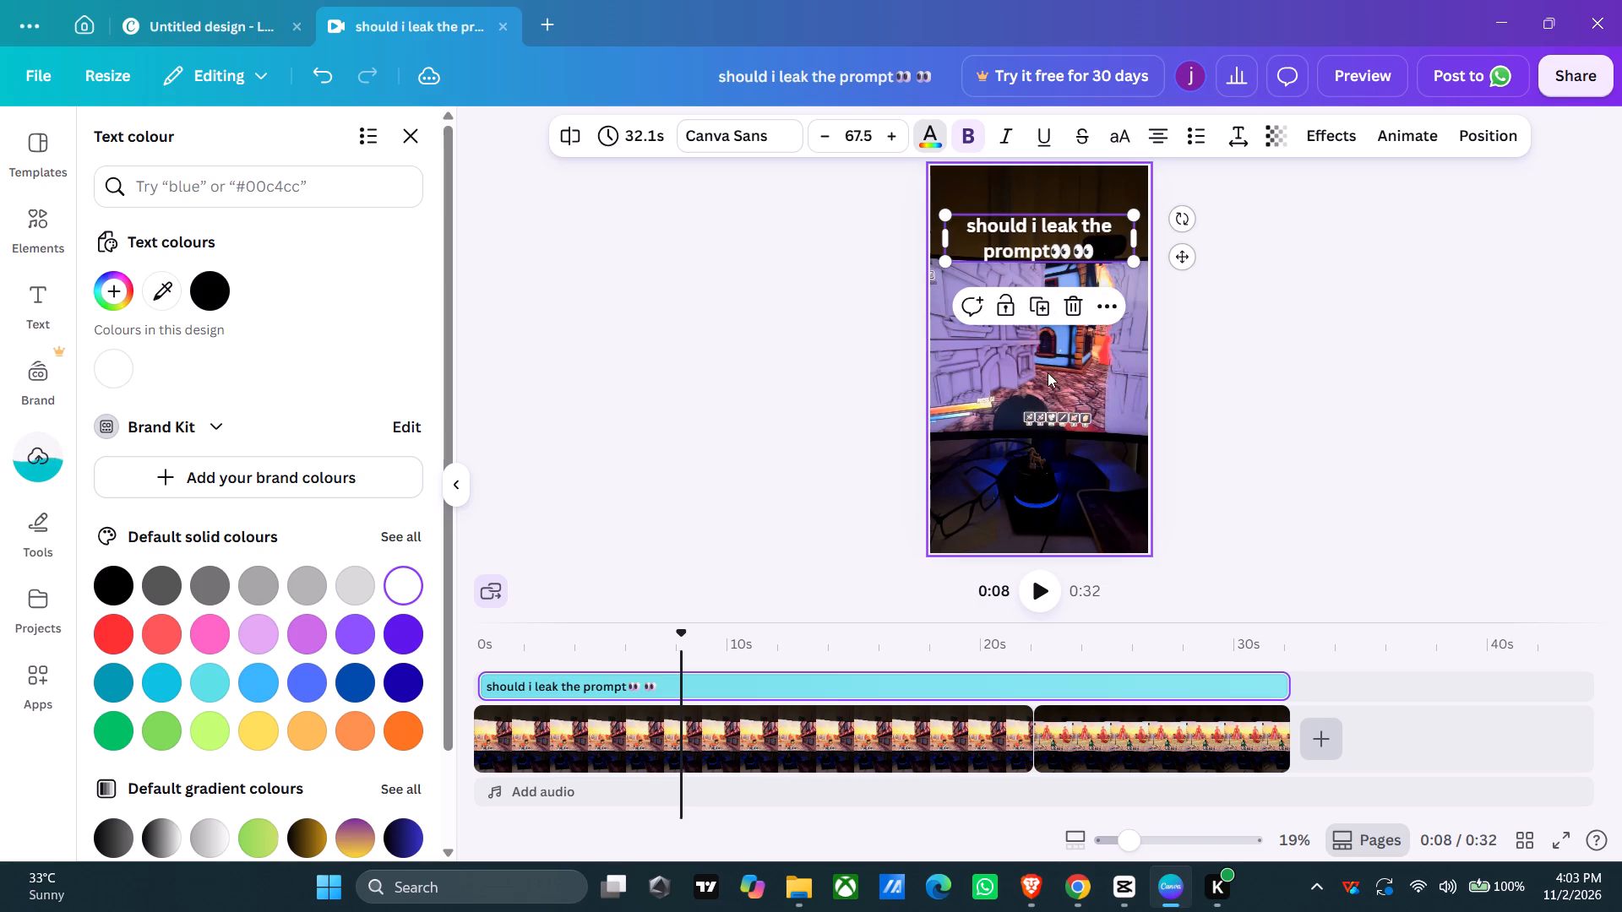
click(1054, 383)
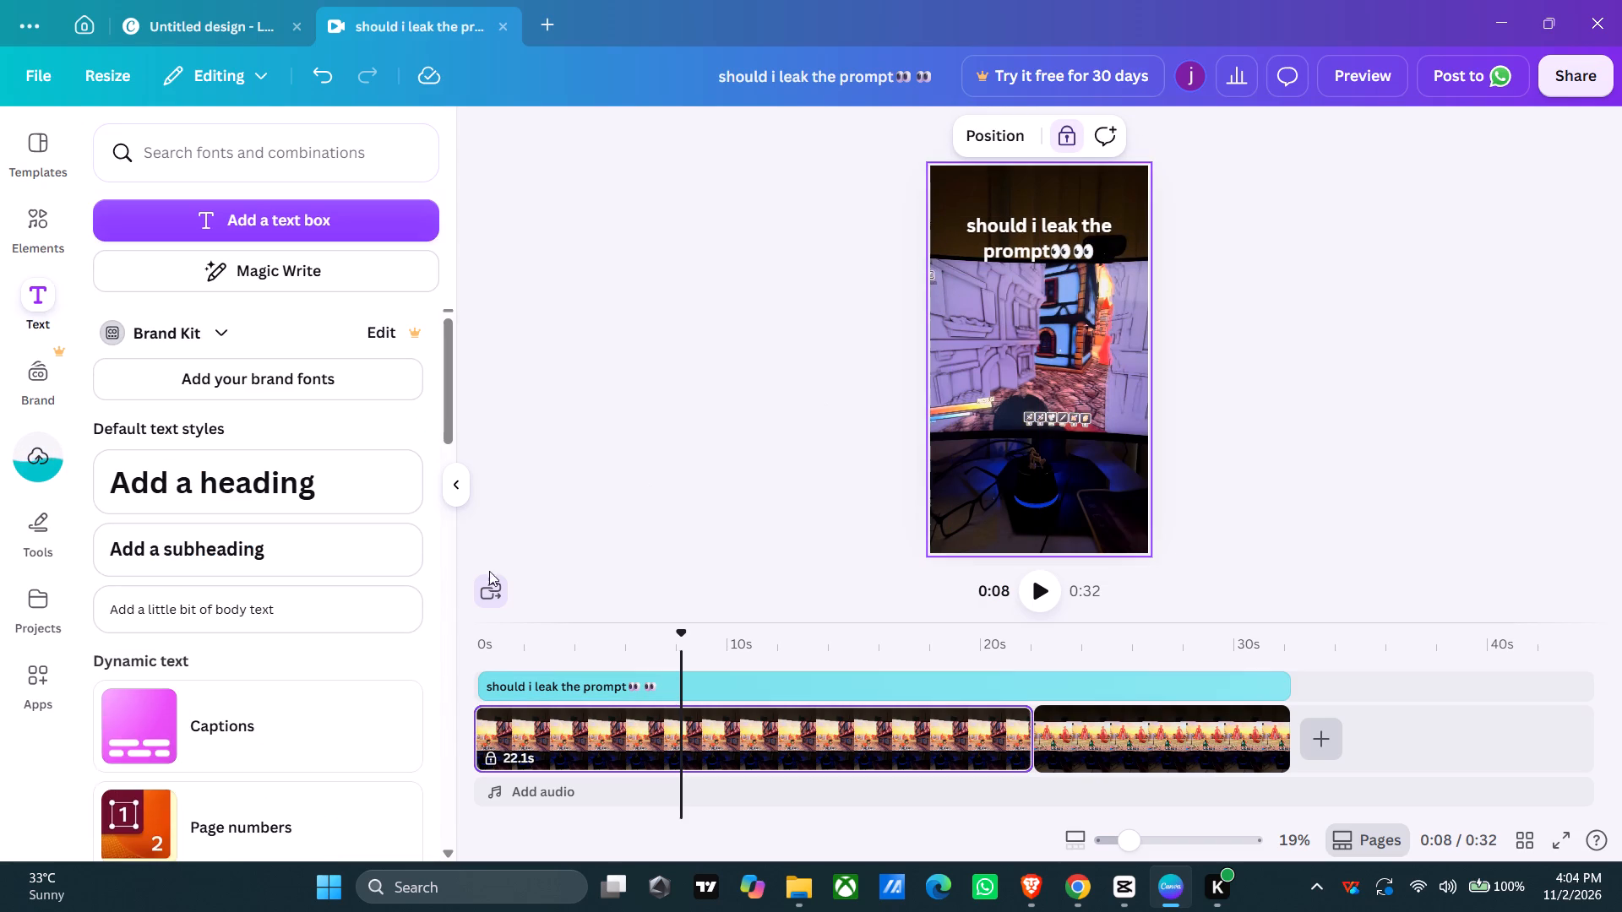
Add a subheading and replace its text with "(claude + forgegui is op)", copied from the ForgeGUI Showcase Campaign Guide in Google Chrome.
click(318, 546)
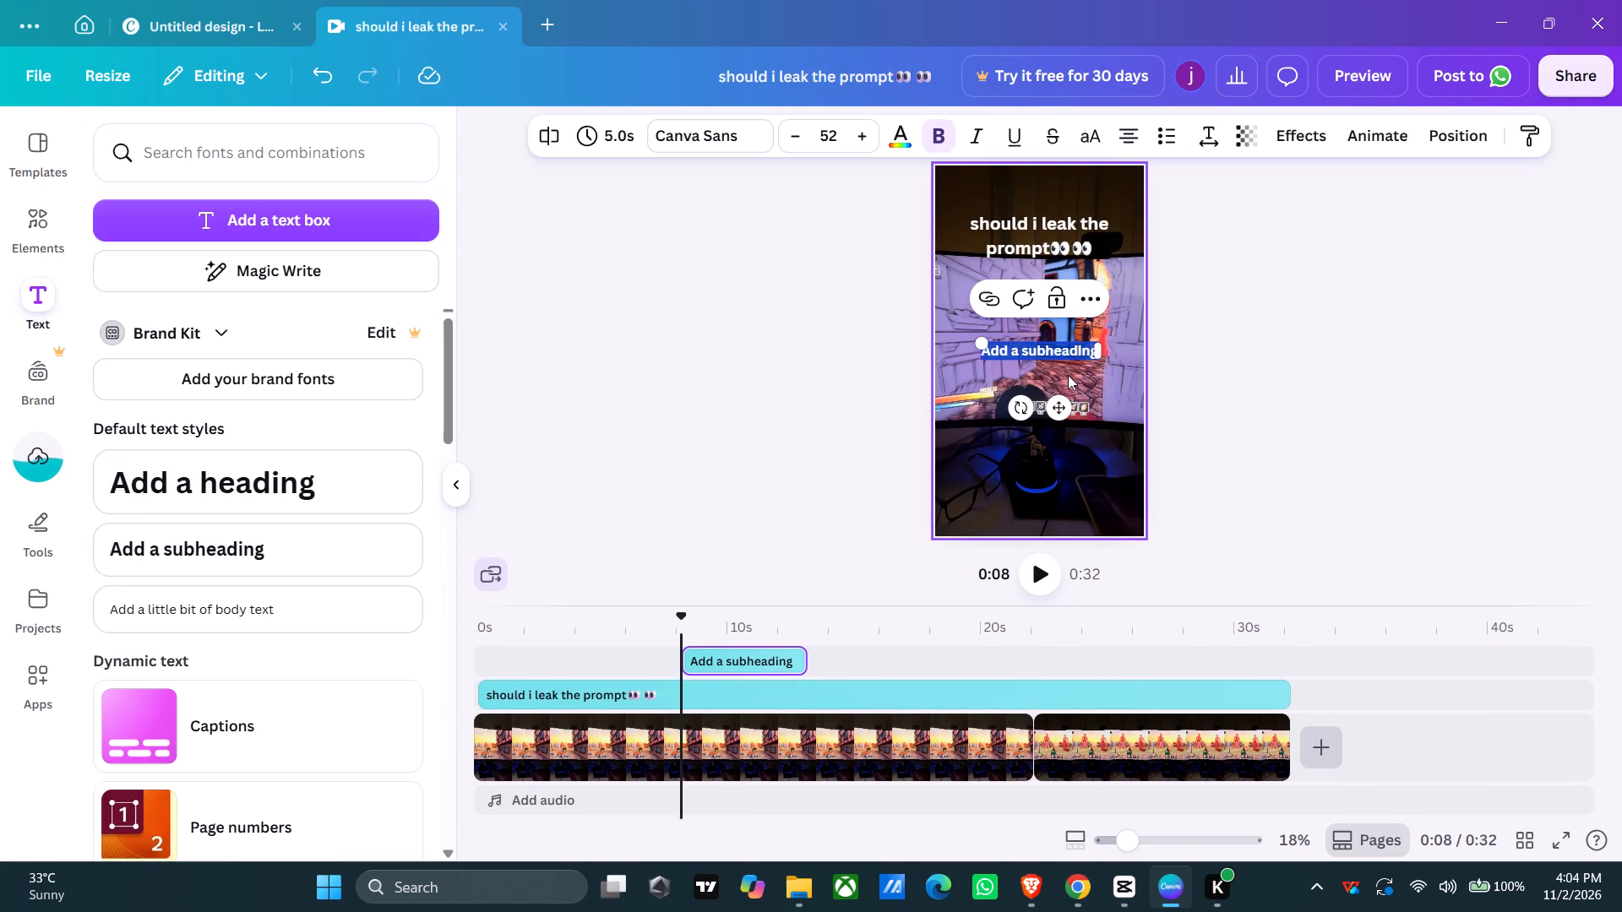
click(1079, 895)
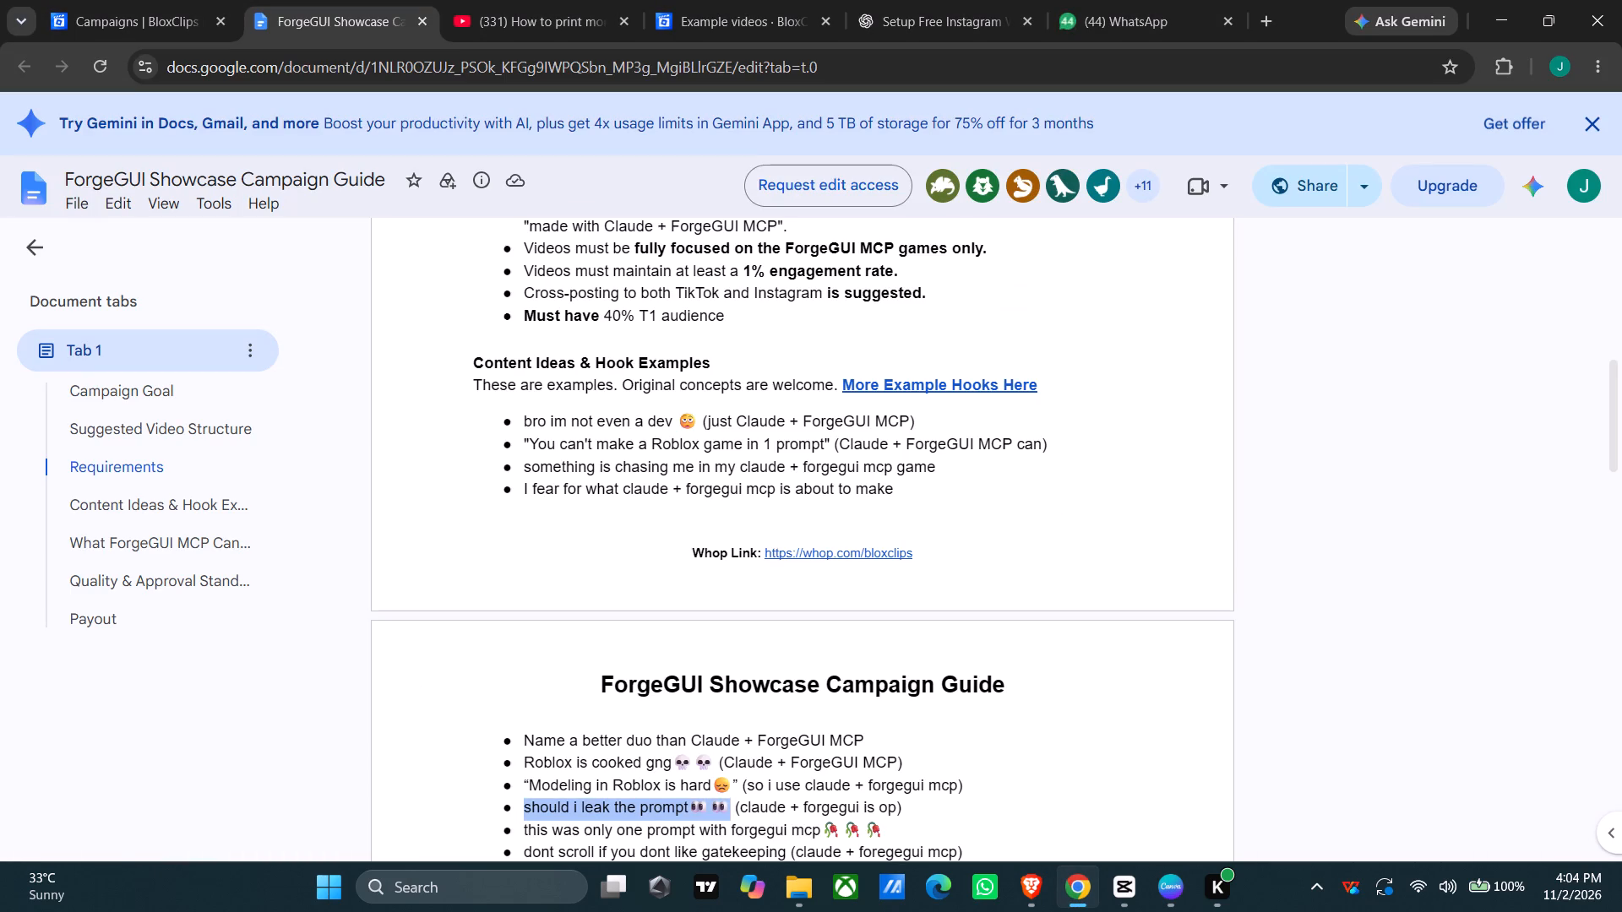
drag(734, 808, 901, 812)
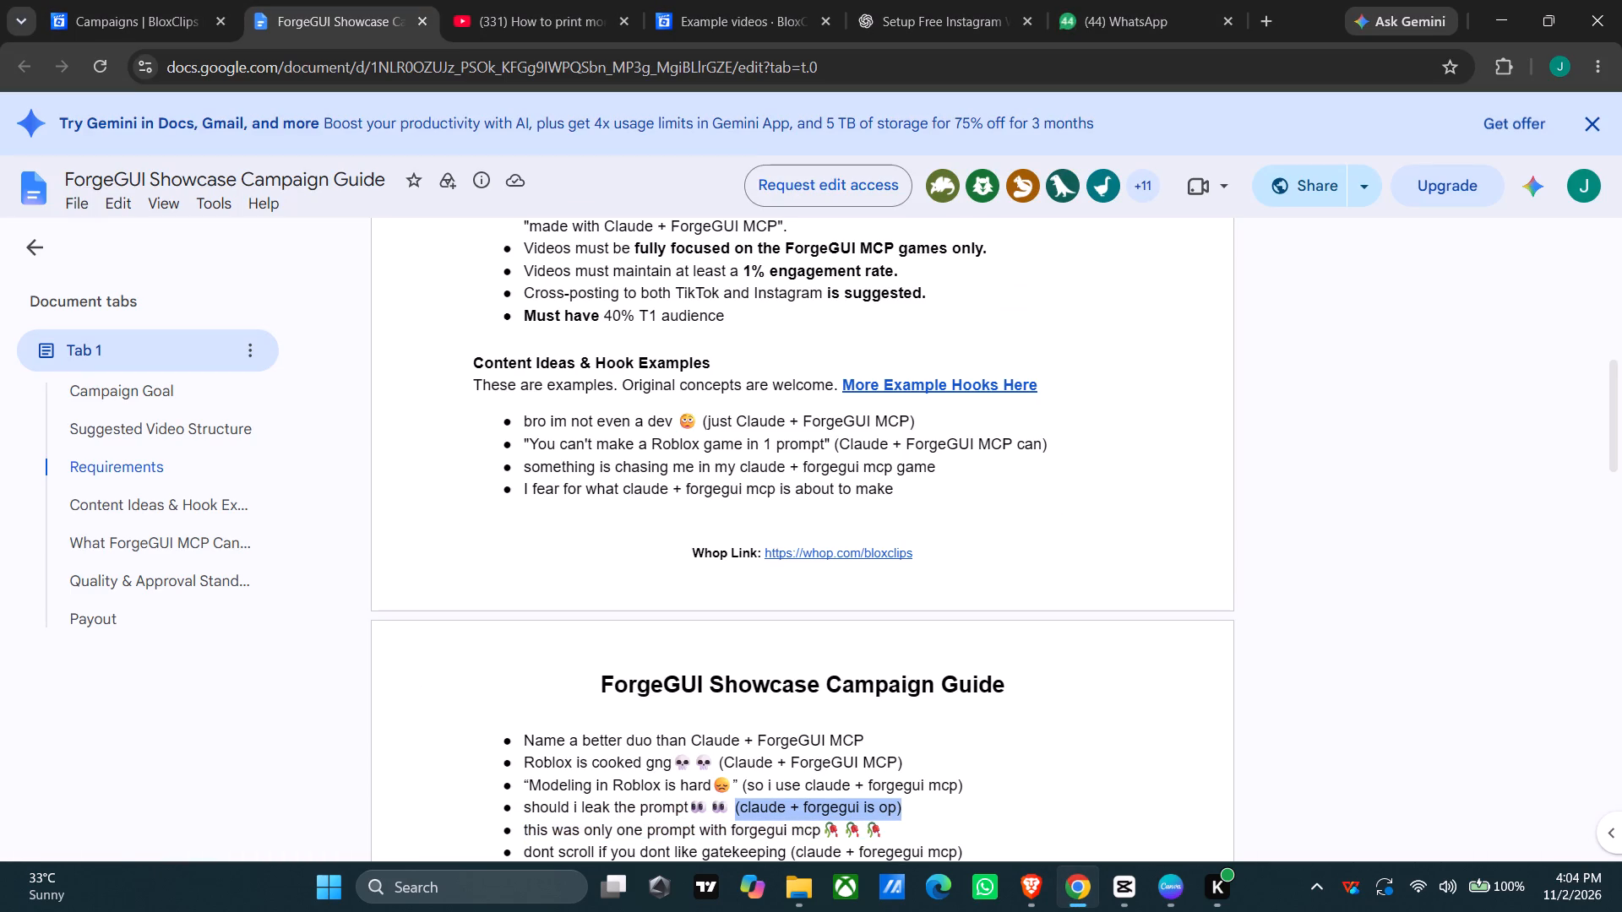
right_click(866, 802)
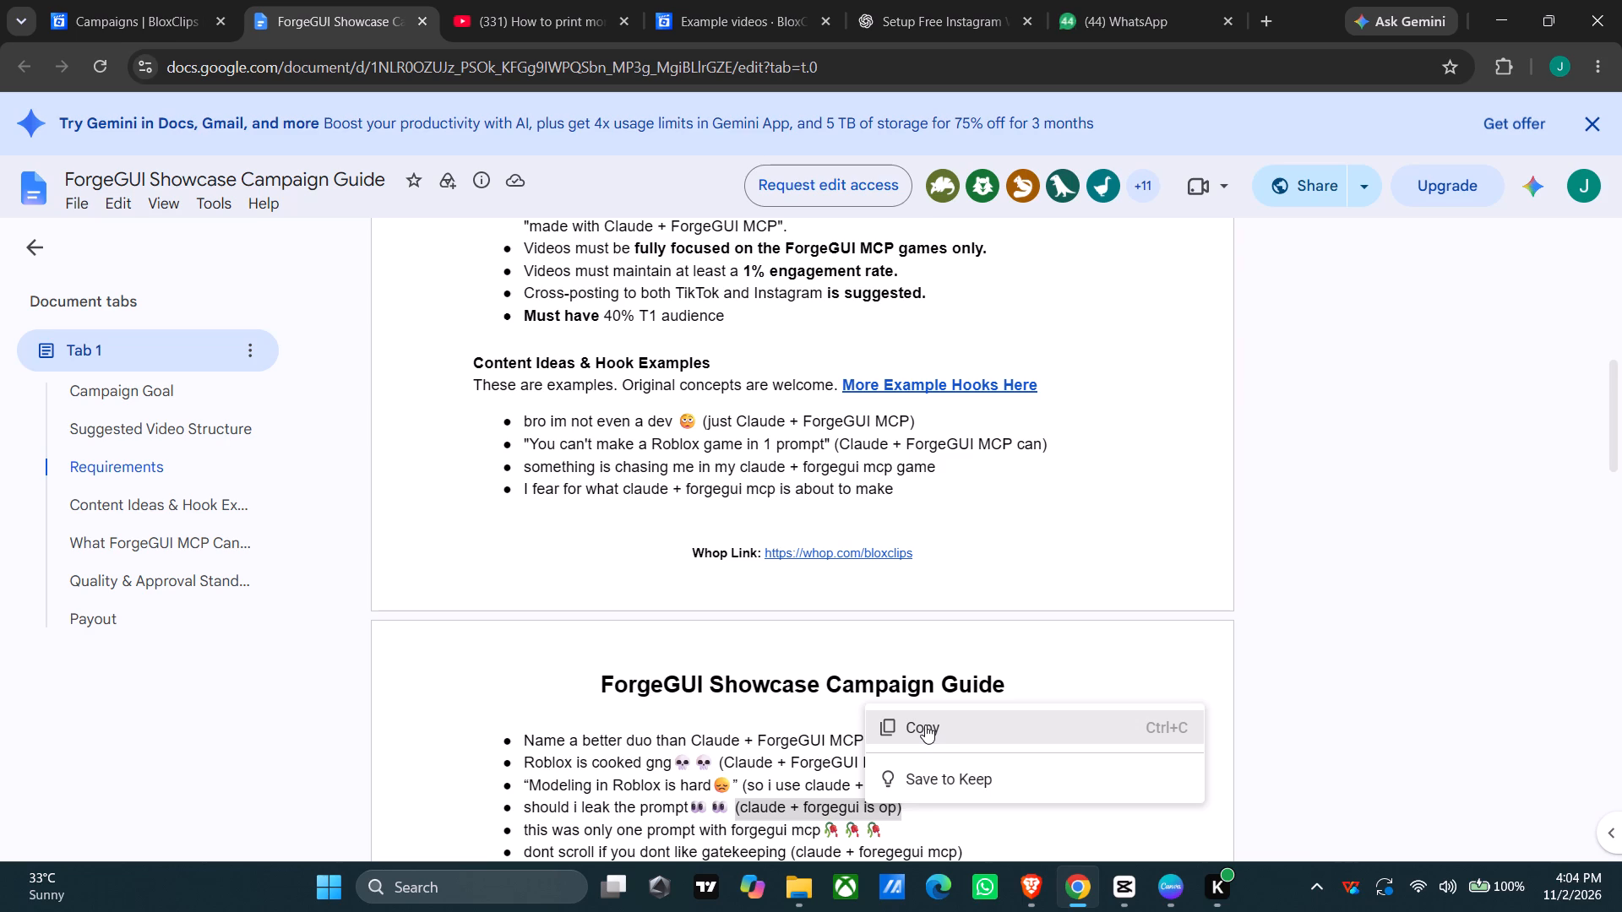
click(925, 725)
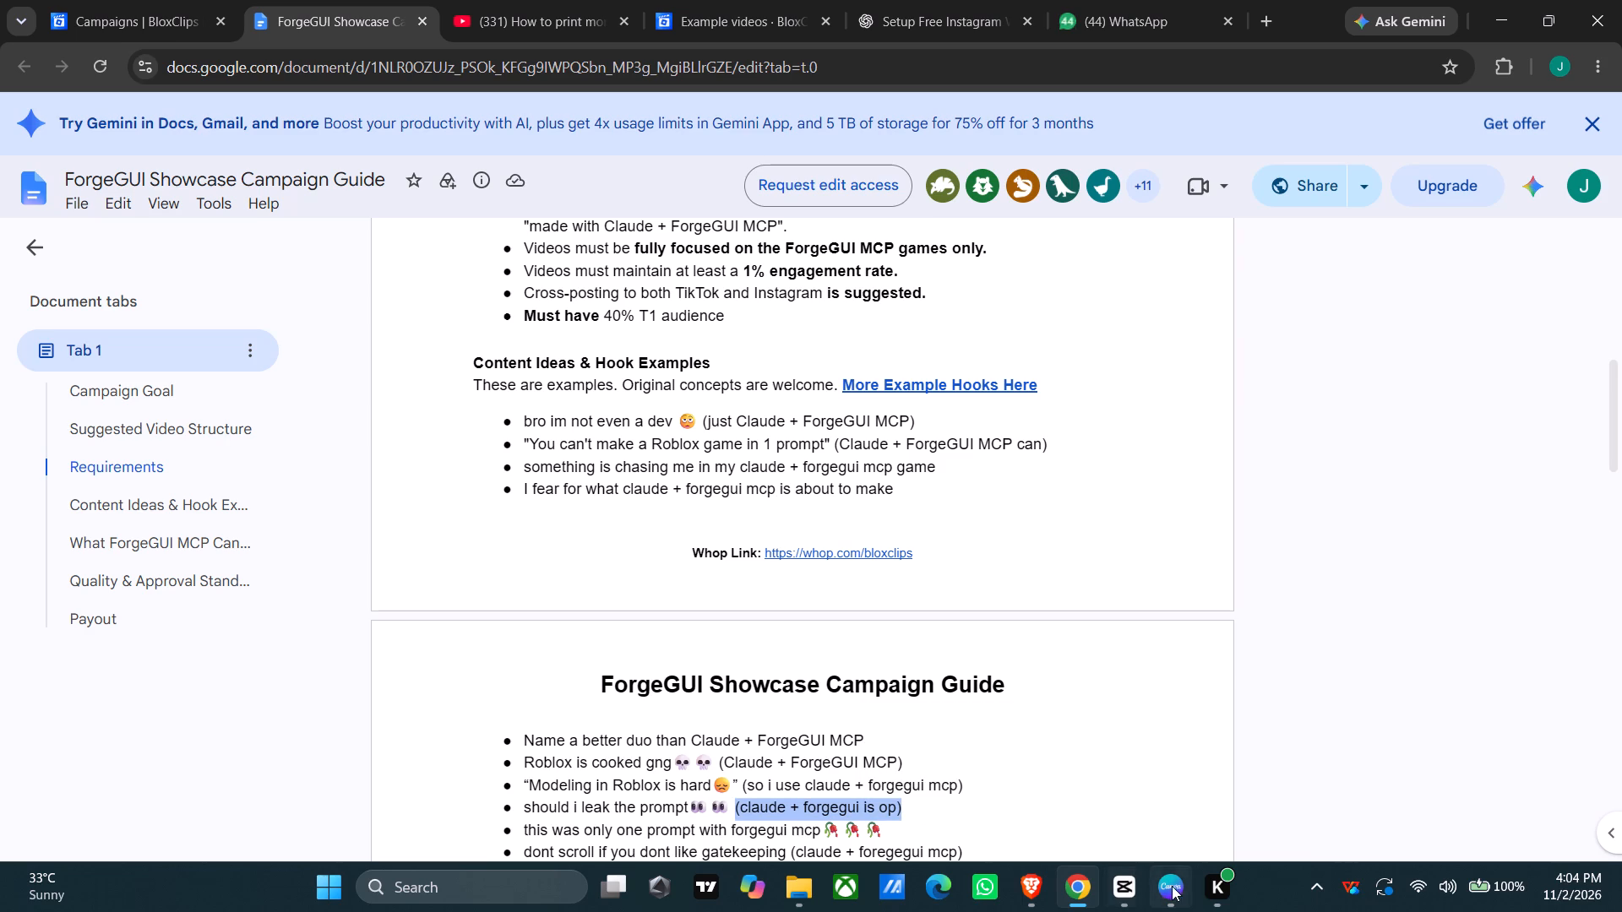
click(1167, 886)
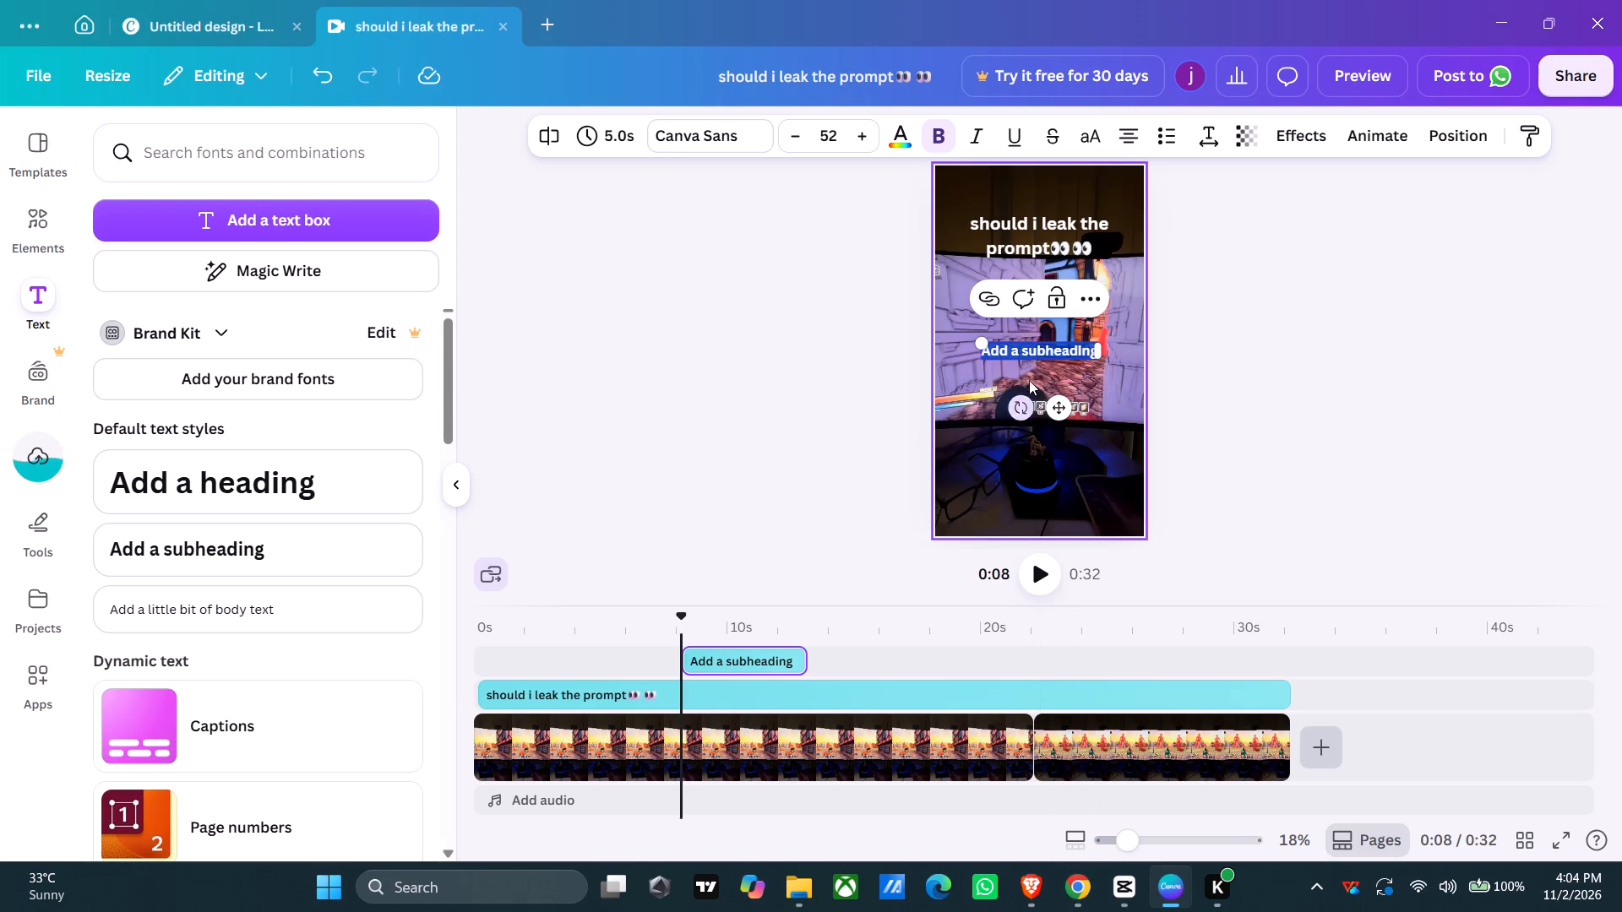
key(ctrl+v)
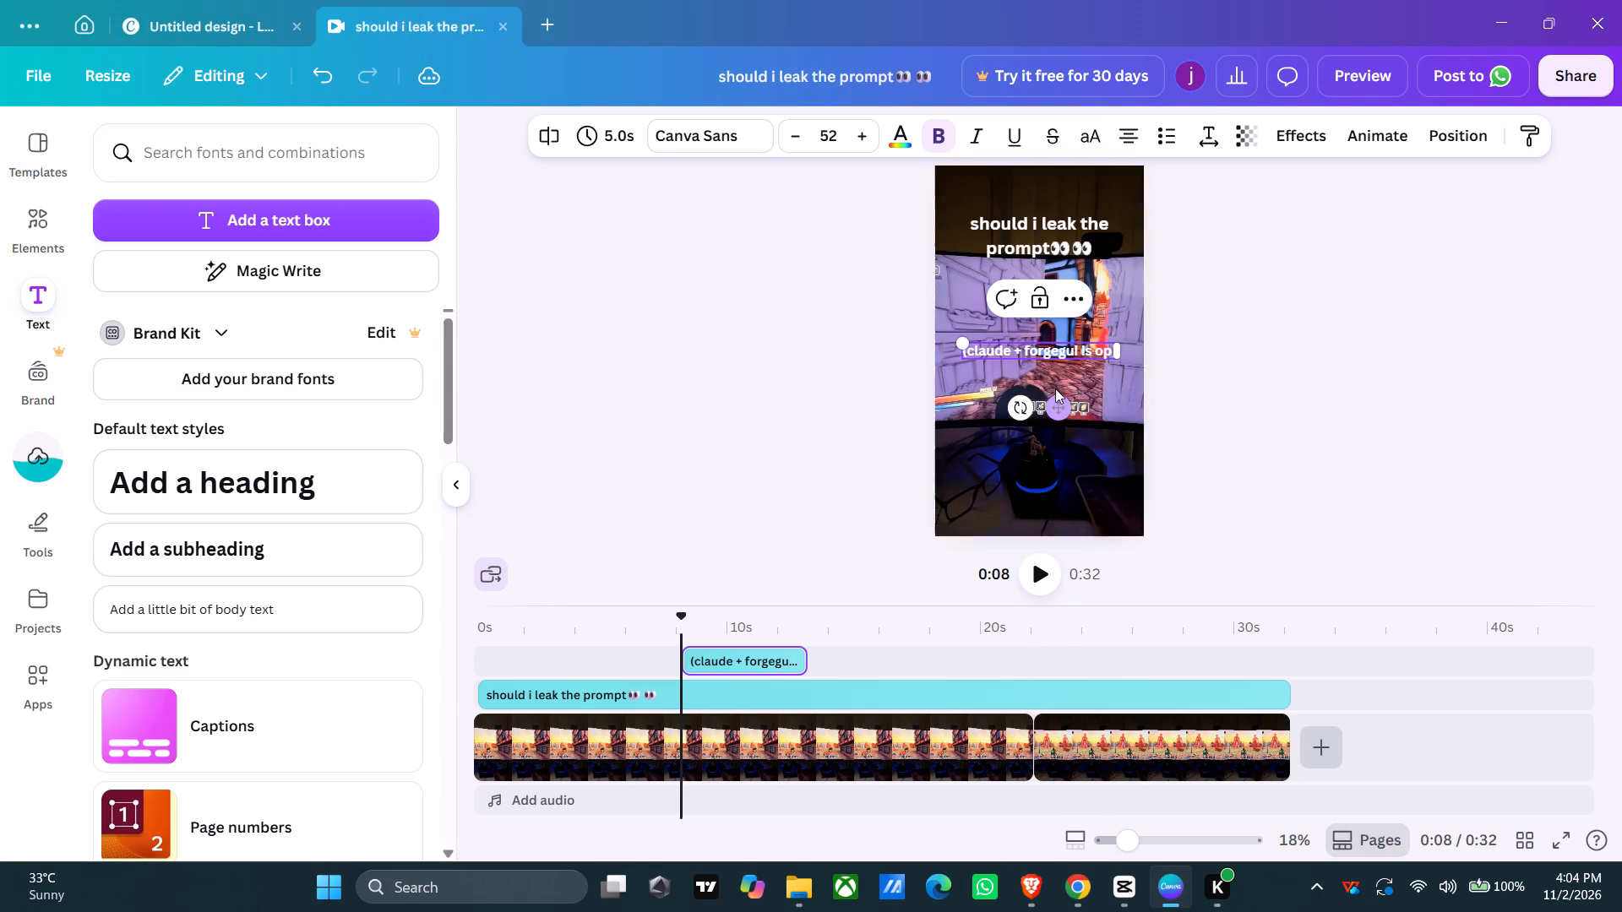
Move the "(claude + forgegui is op)" subheading down to just below the monitor's lower edge, centred across the reel.
drag(1058, 406, 1053, 470)
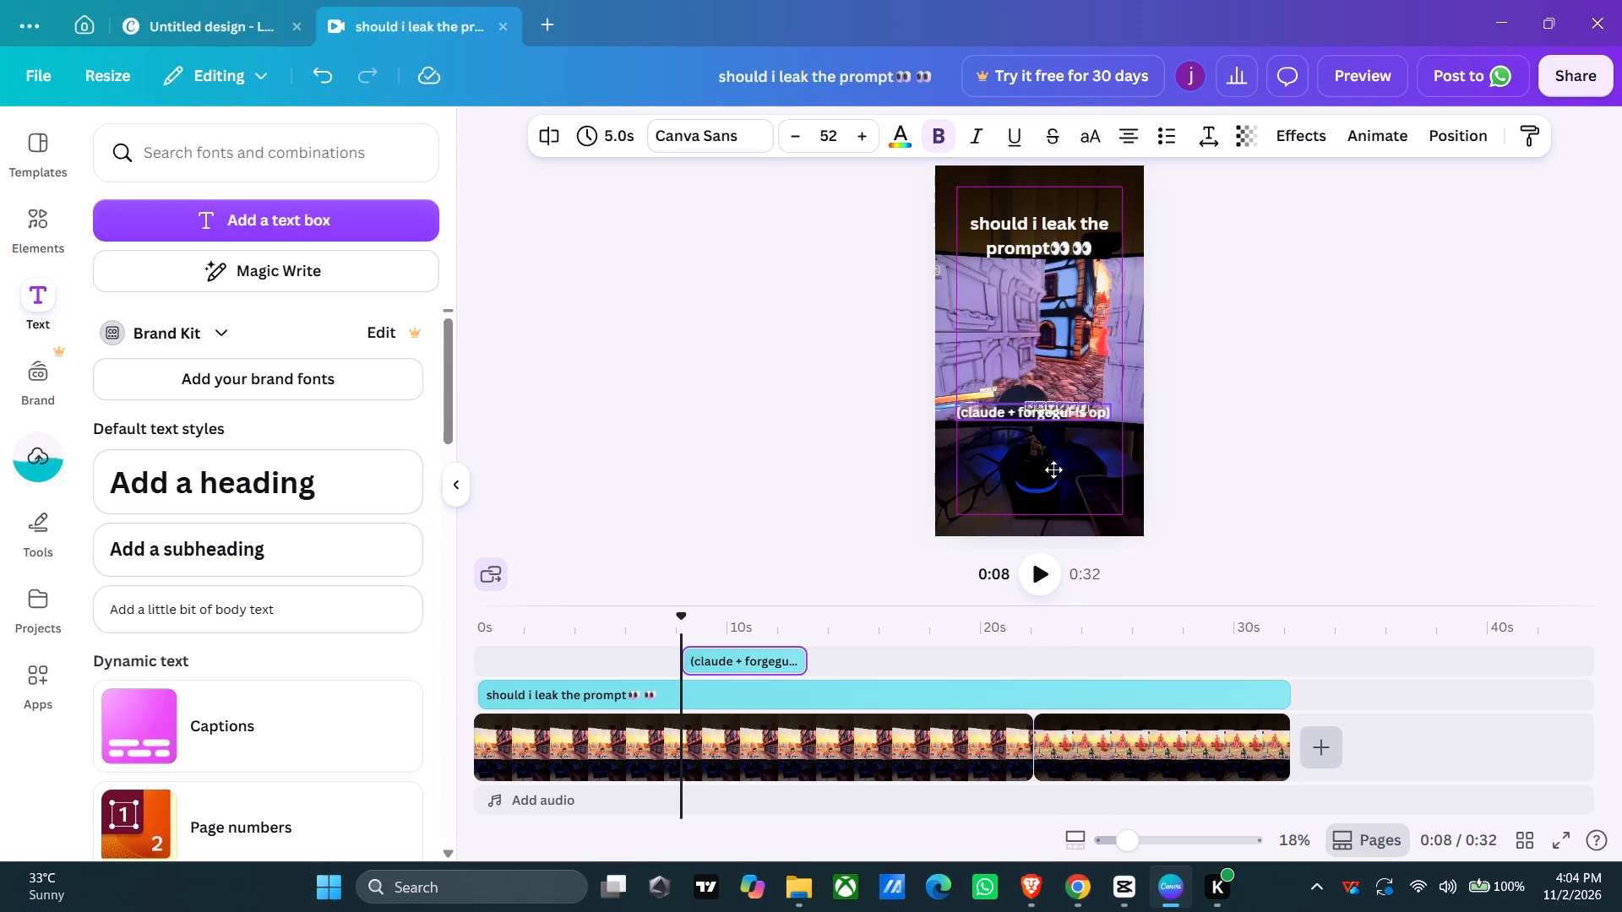
drag(1053, 470, 1053, 484)
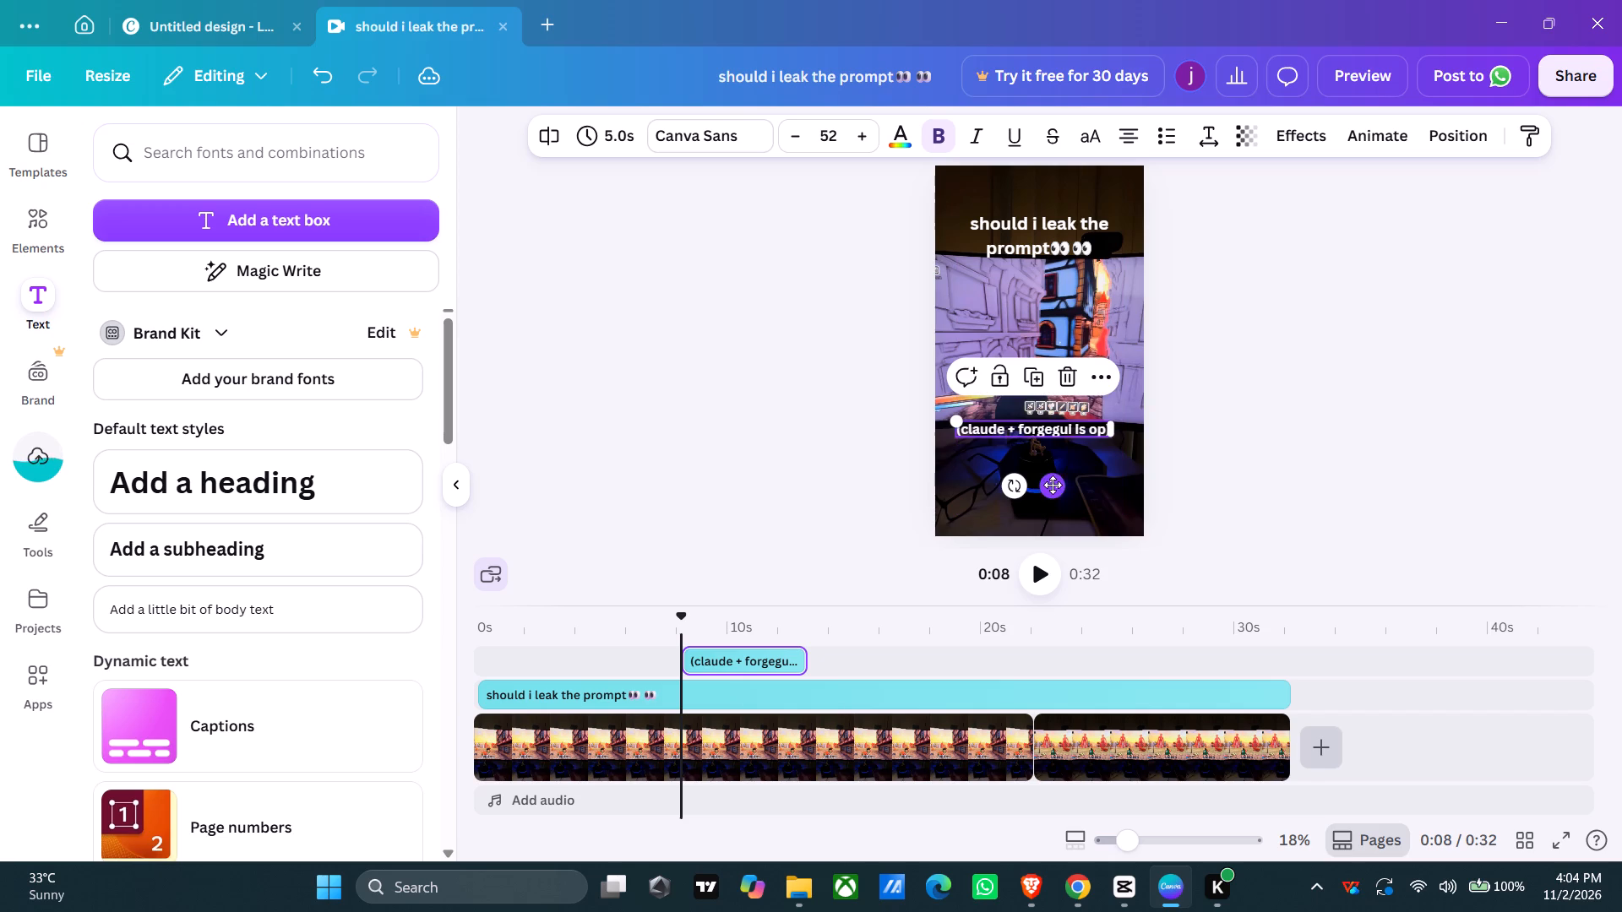
click(1108, 478)
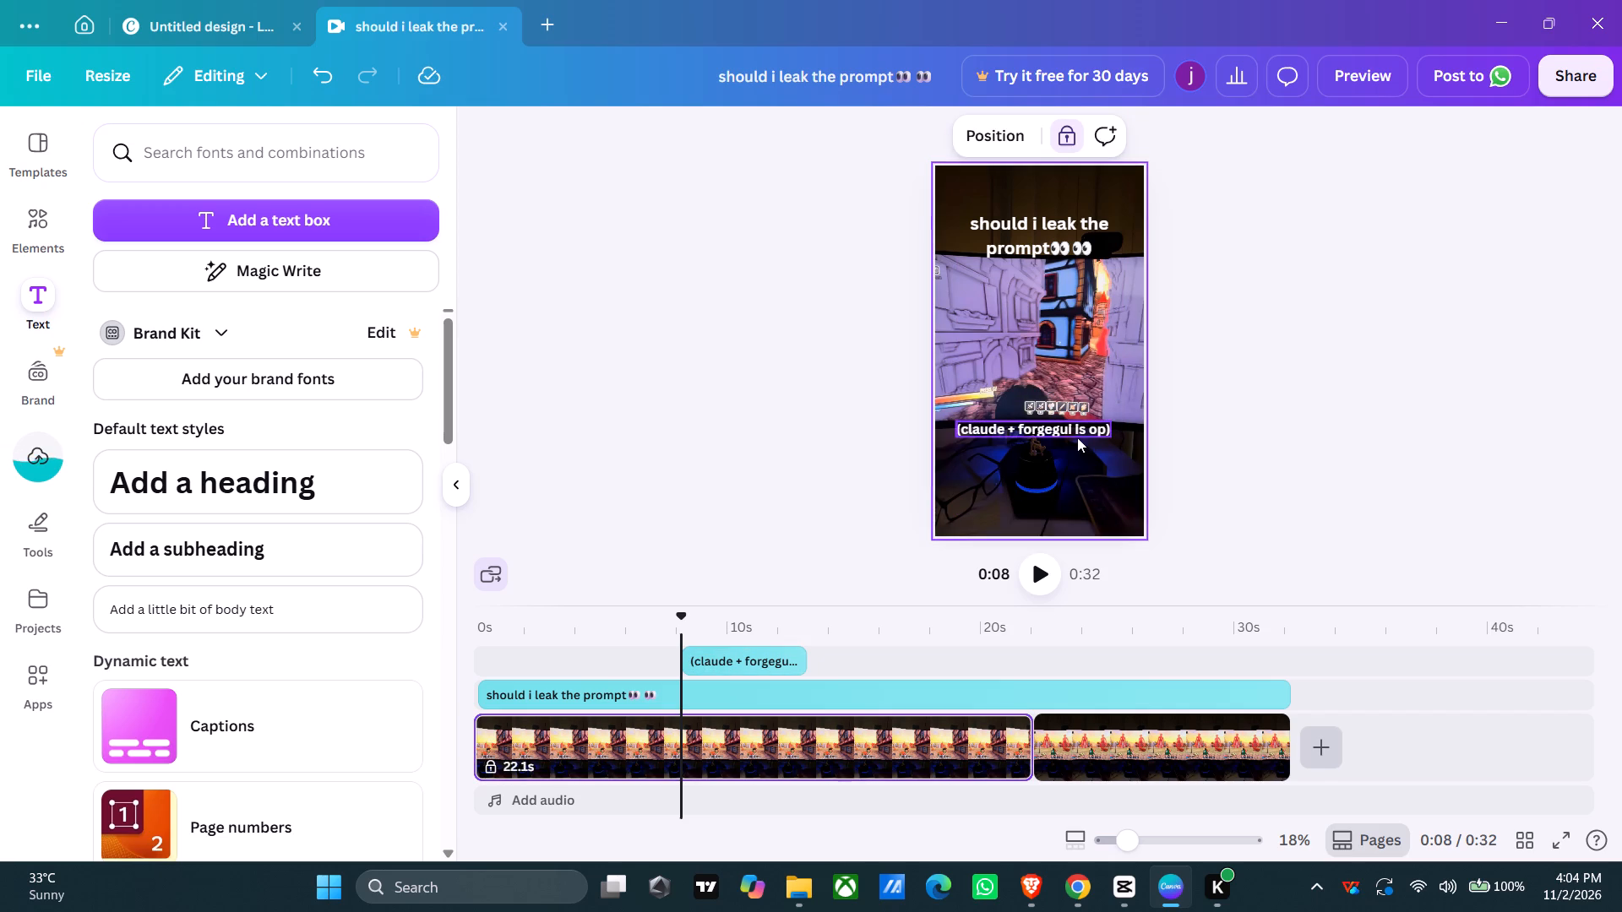
click(1075, 431)
click(1054, 486)
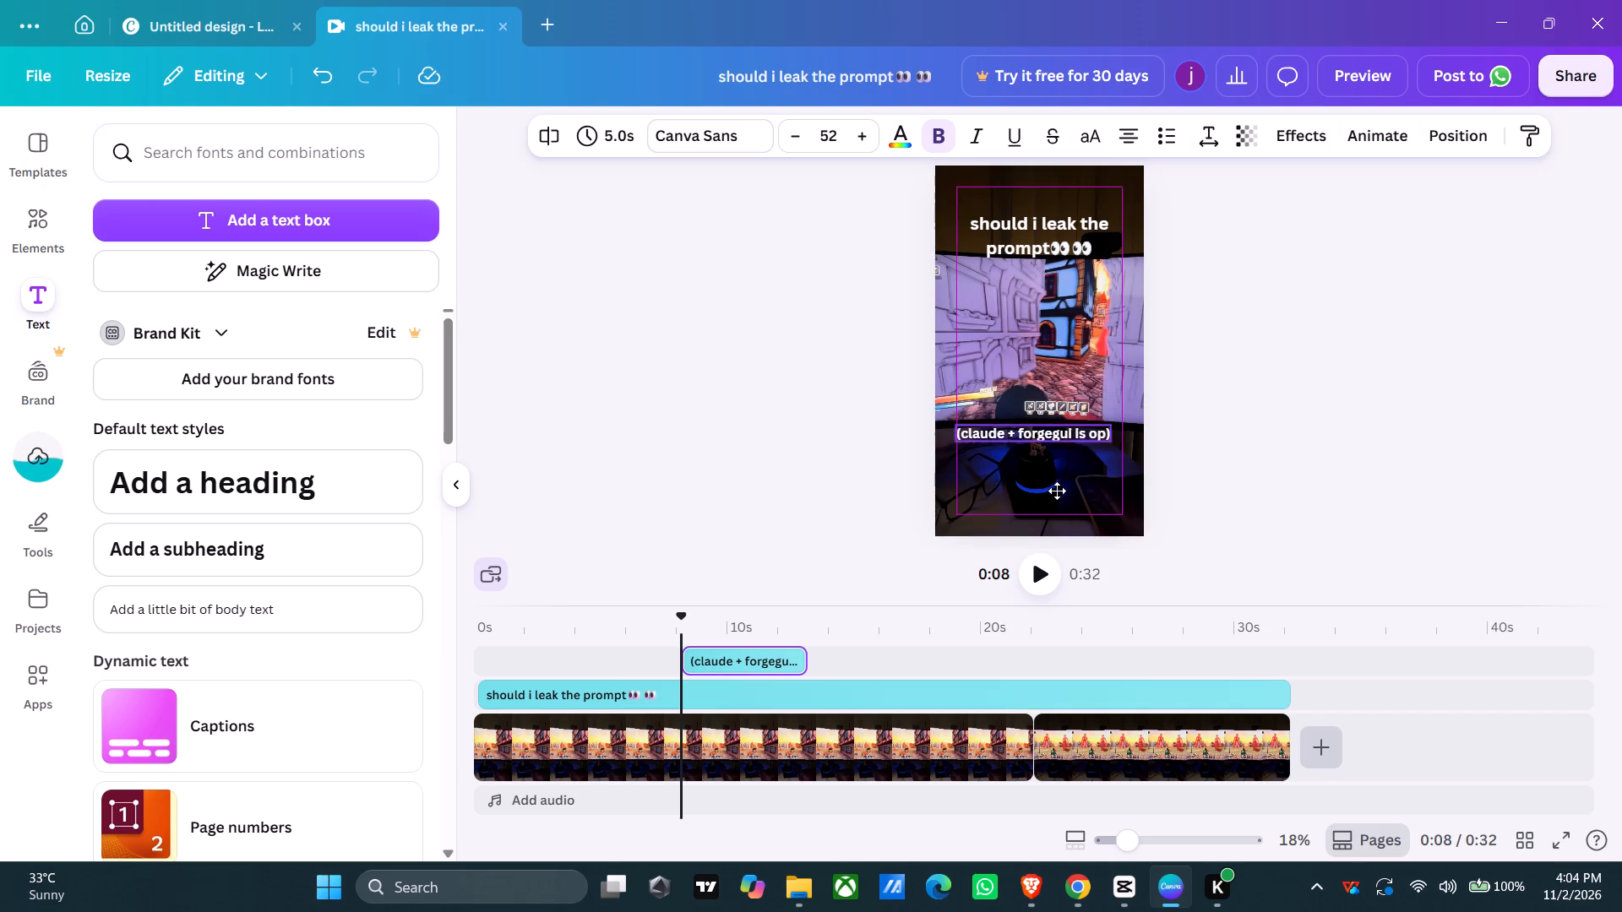
click(1097, 470)
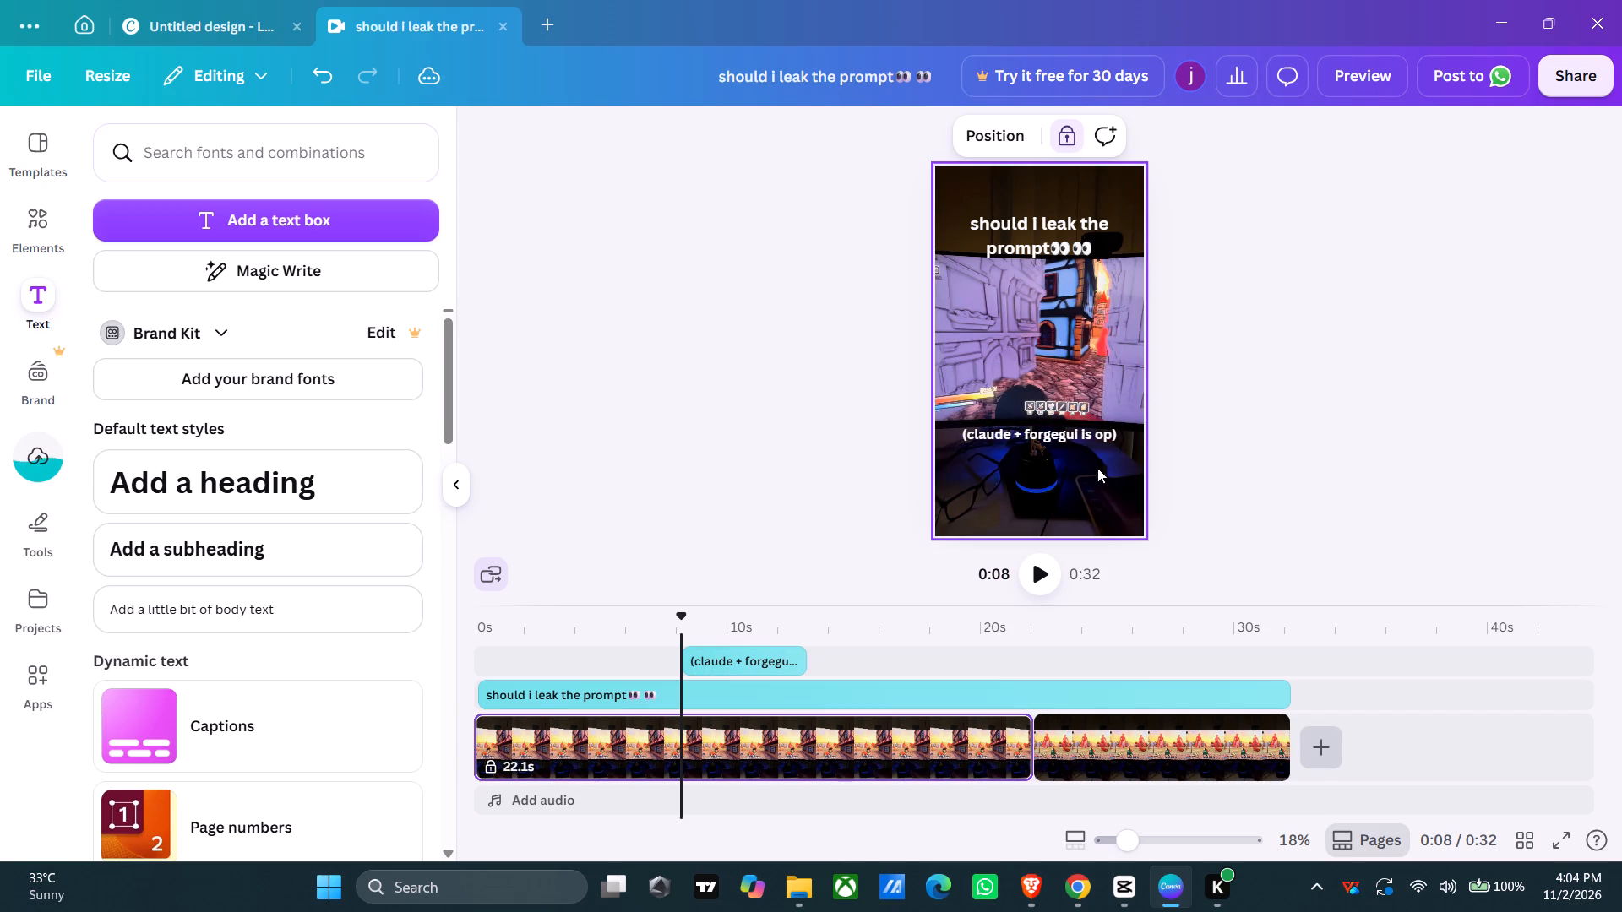
Add the first uploaded "meaningful love (feat. coye)" audio file to the reel's timeline.
click(630, 806)
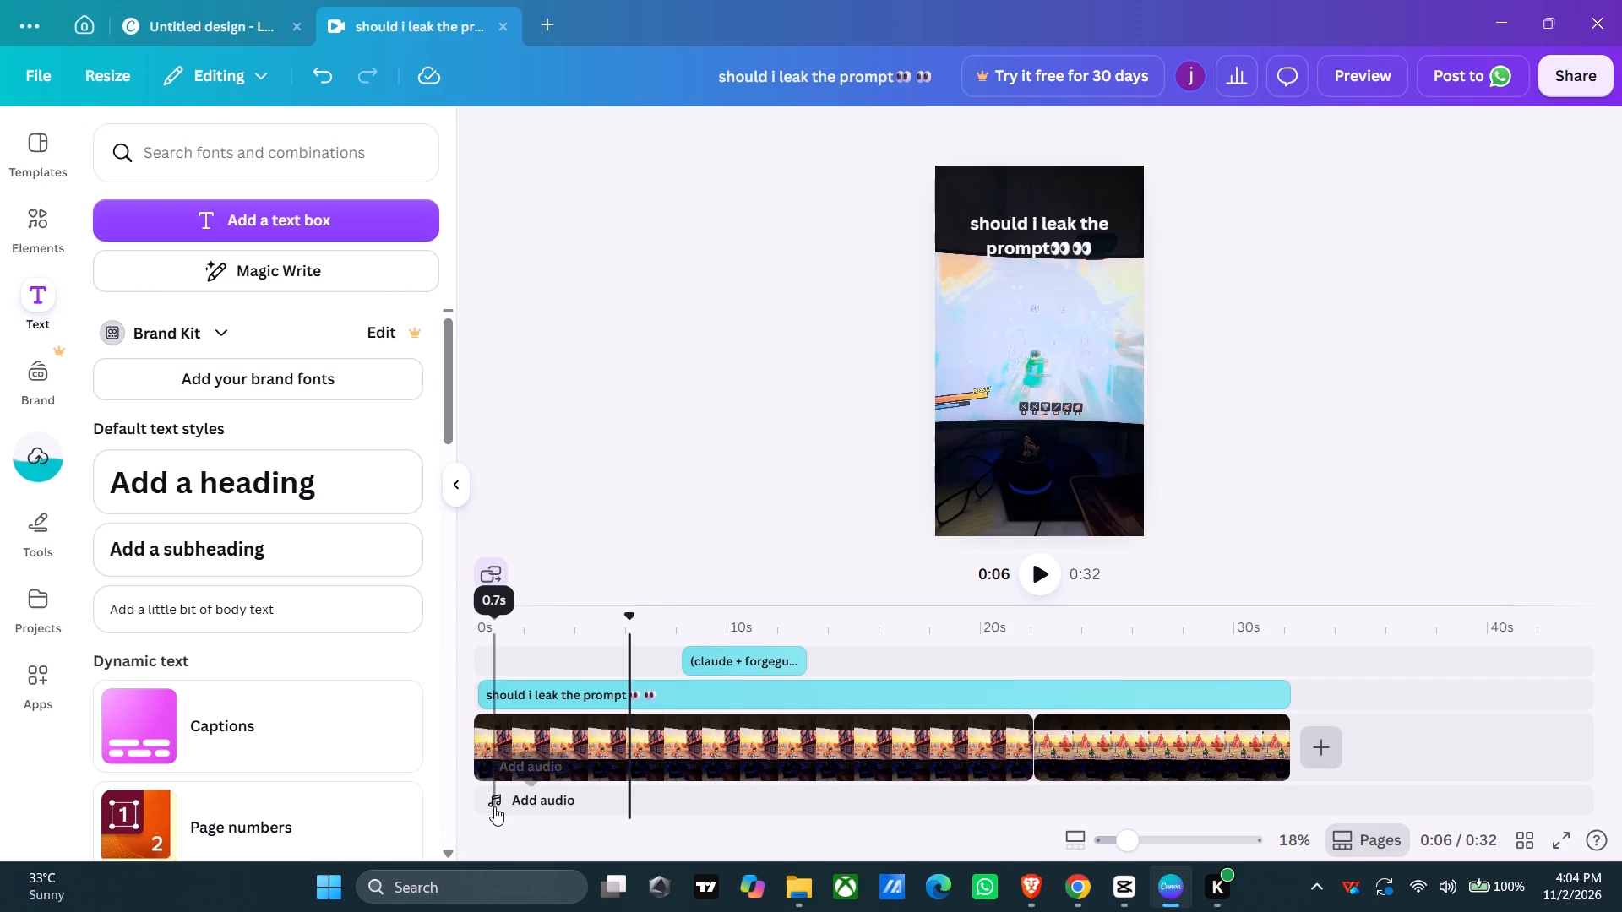
click(494, 806)
click(504, 797)
click(504, 796)
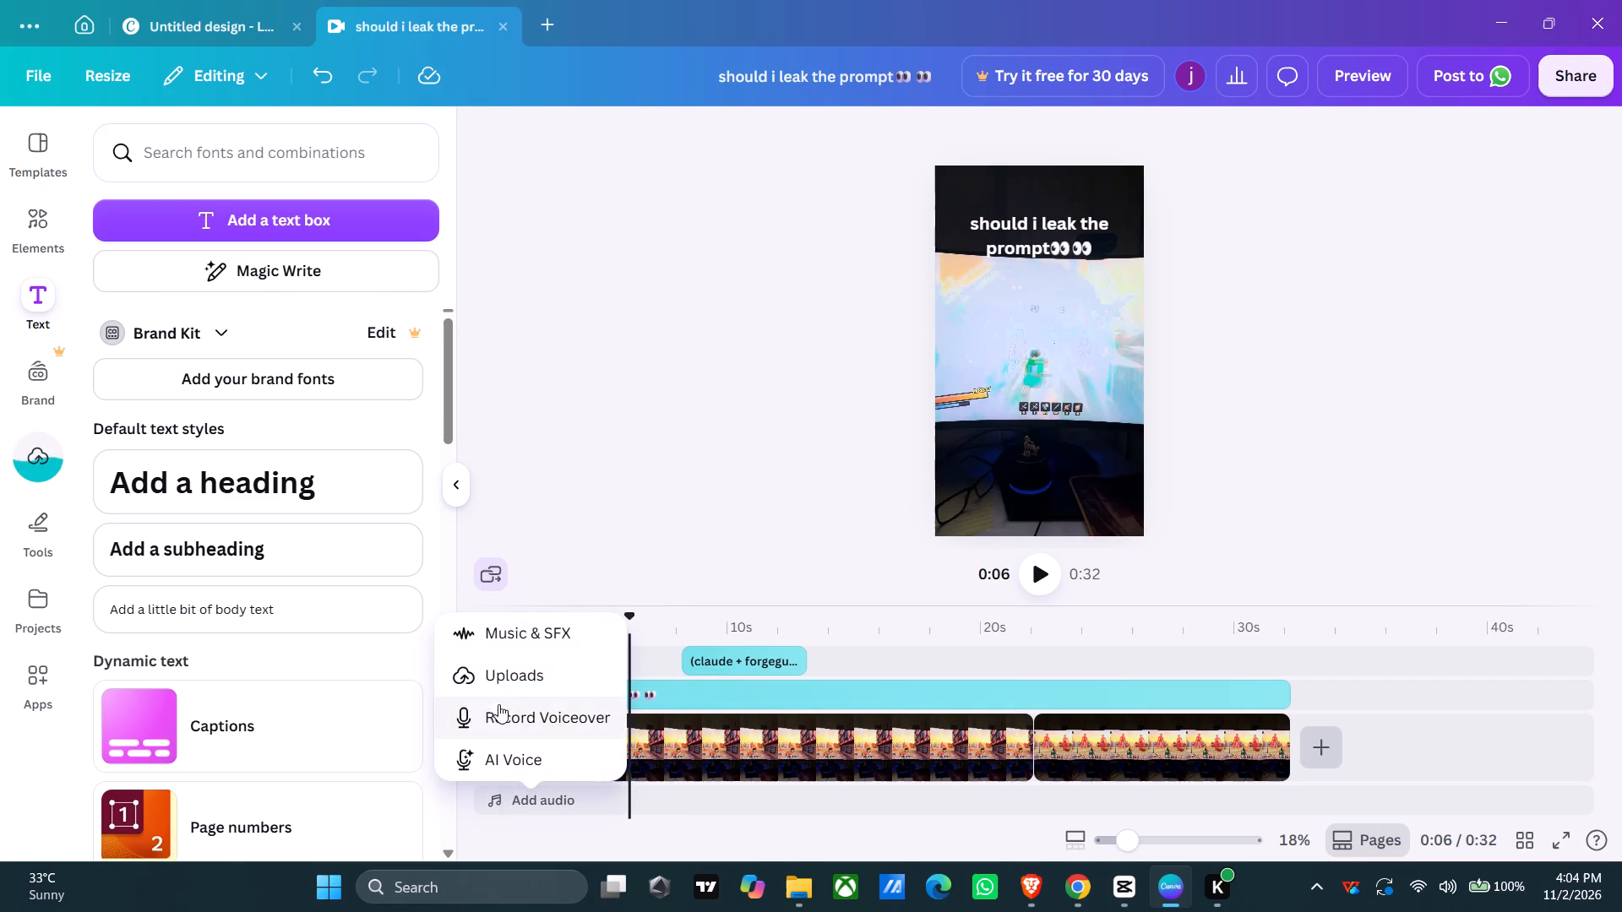
click(503, 678)
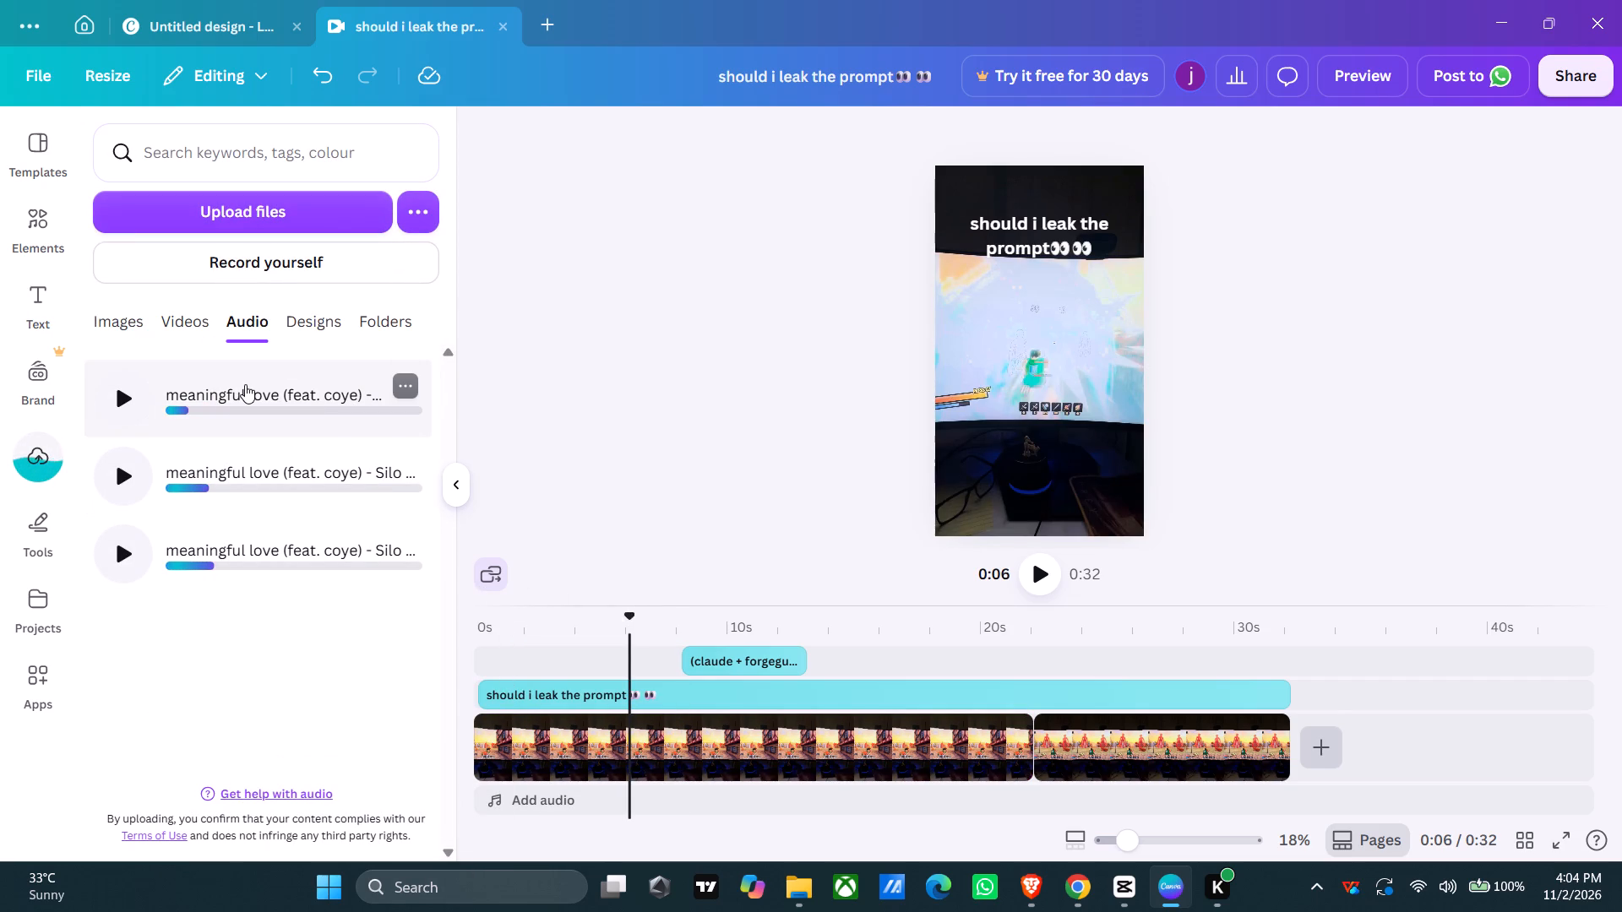
click(244, 385)
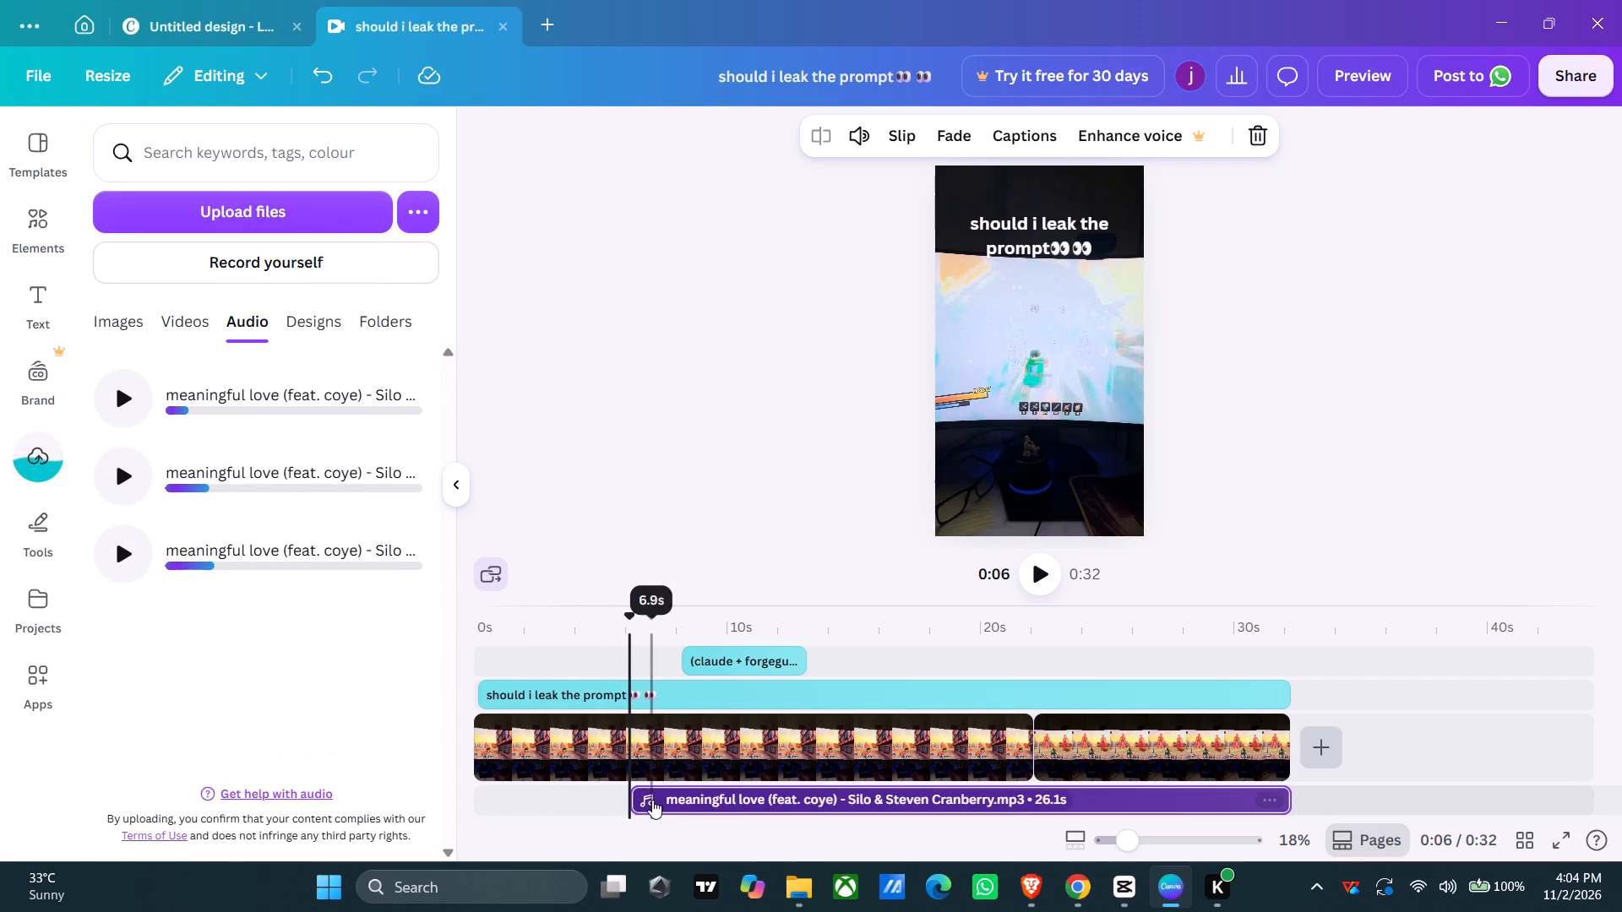
Move the music track on the timeline so it starts at 0 s.
click(1029, 564)
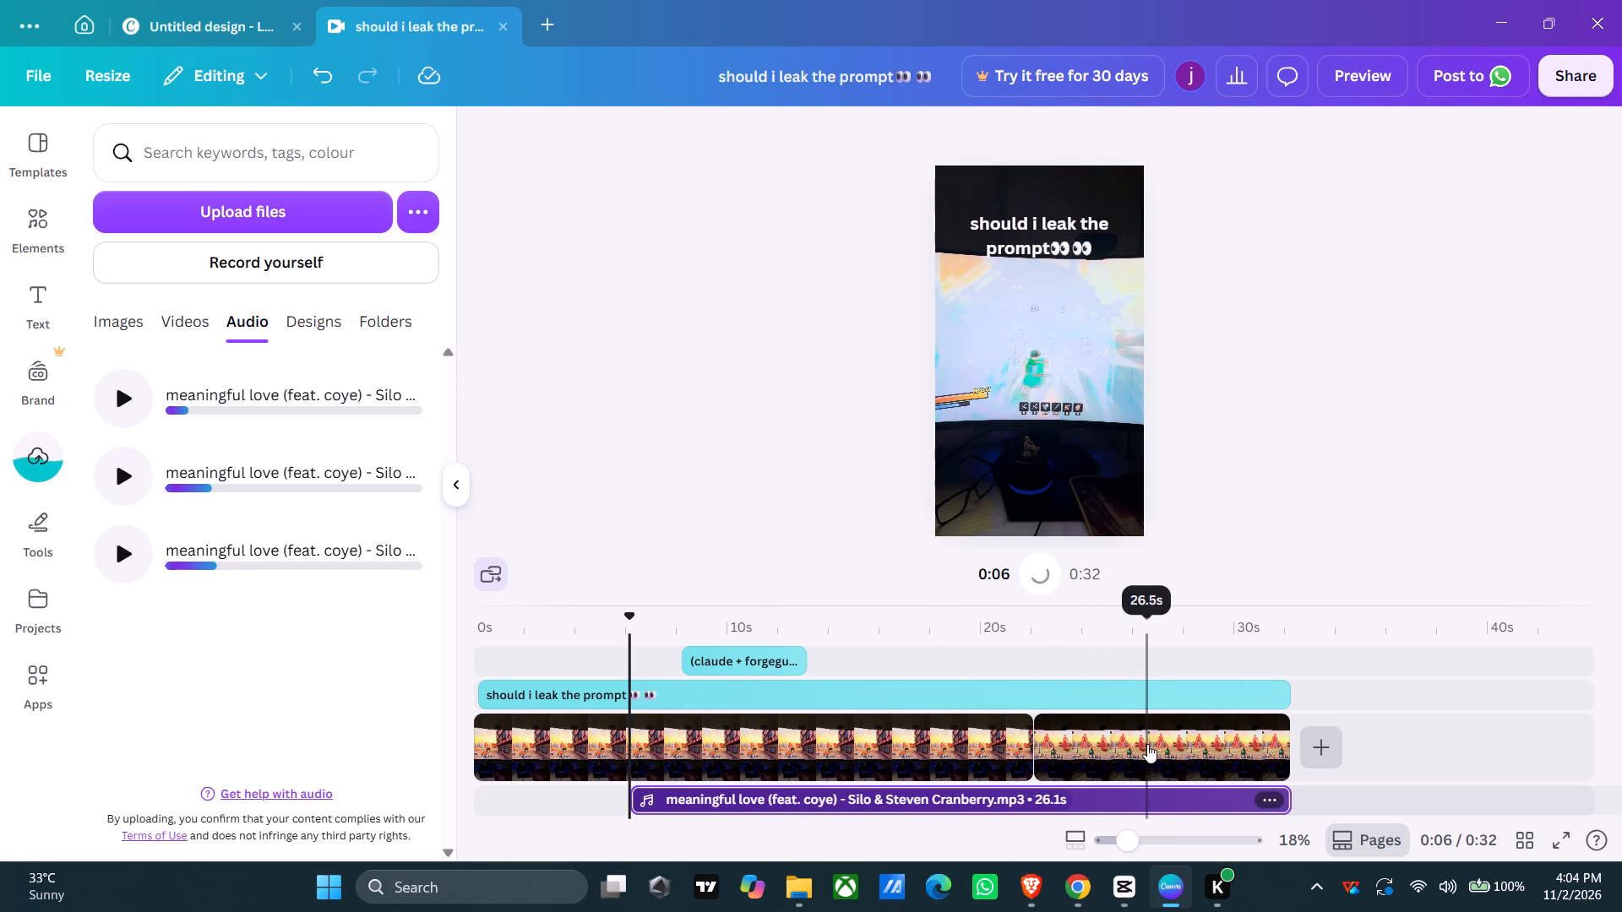
drag(1155, 791, 1105, 816)
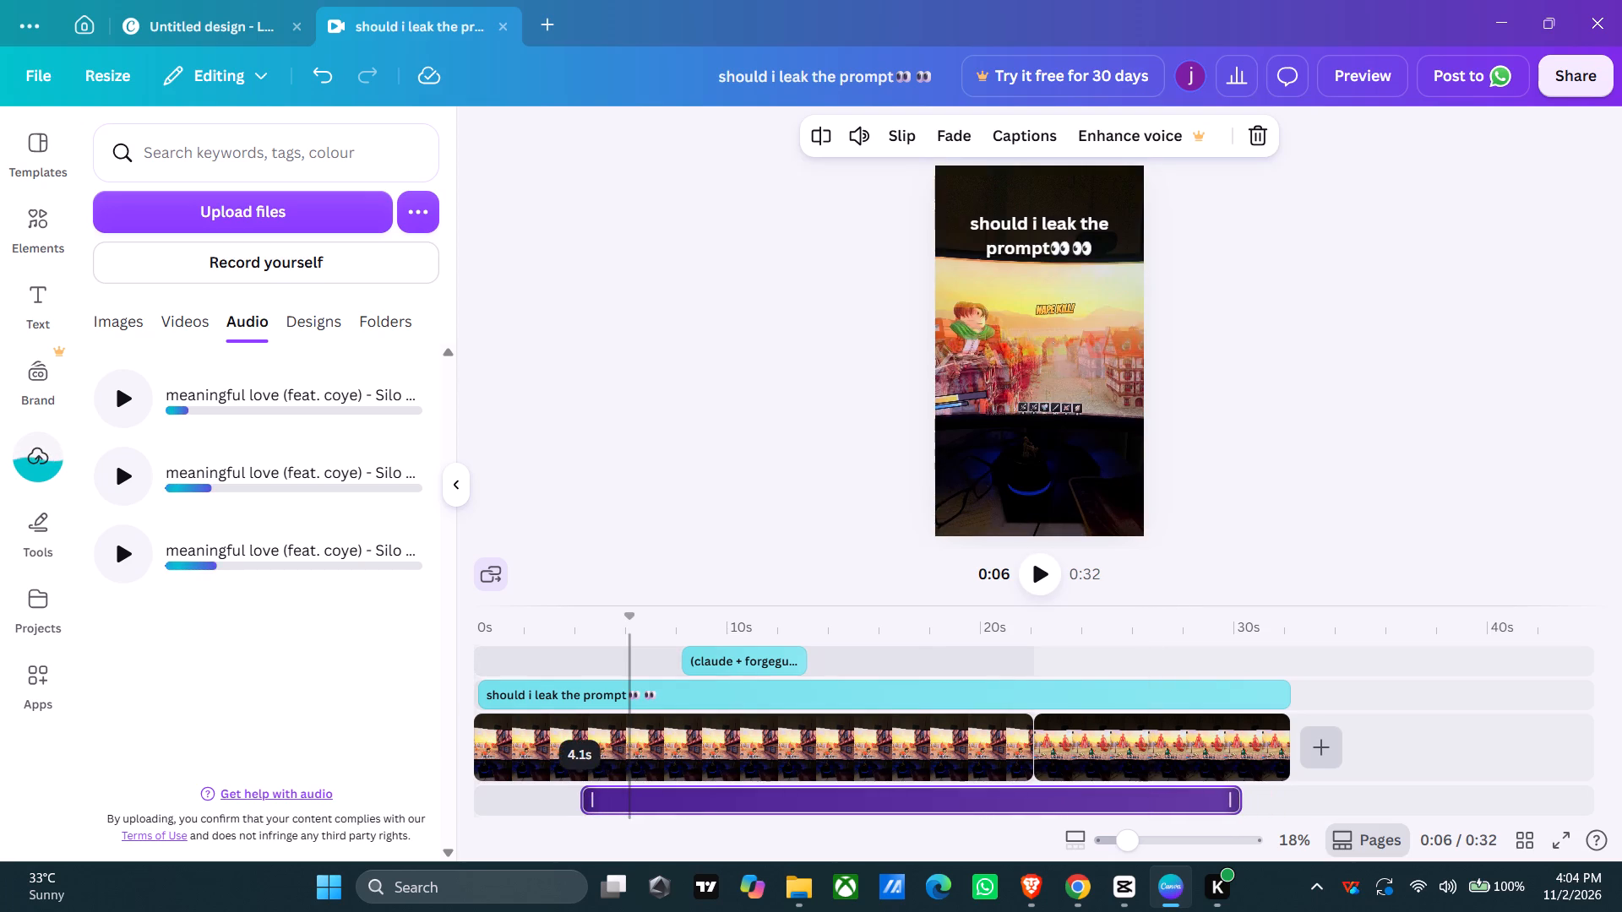
drag(1105, 816, 989, 856)
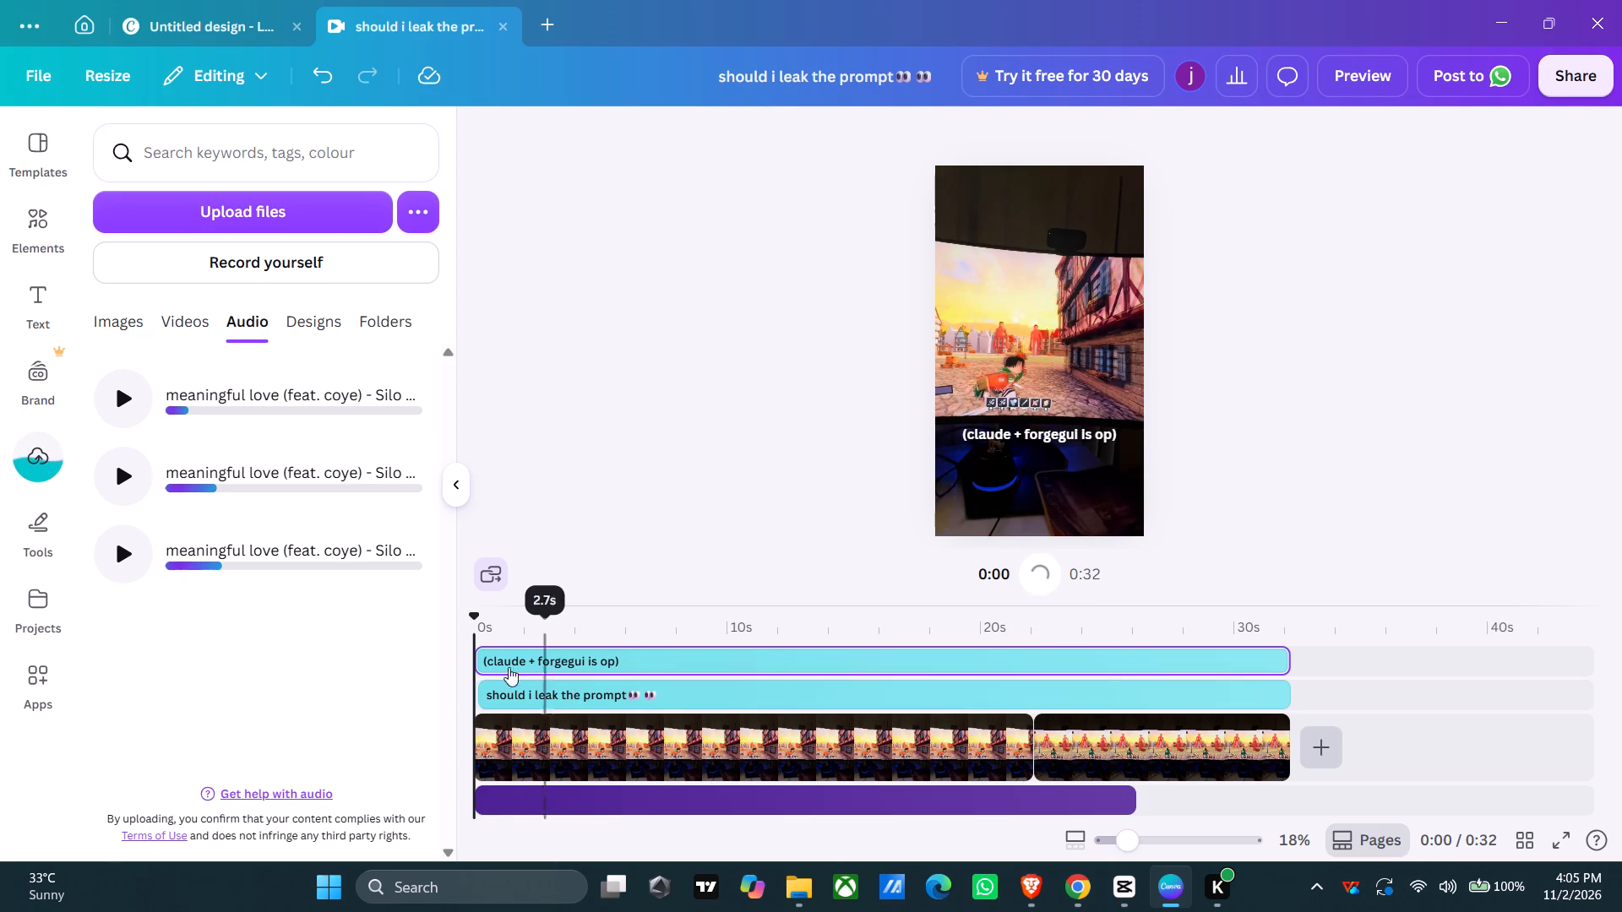
Extend the "should i leak the prompt" heading back to the very start of the timeline, lasting 32.2 s.
click(492, 686)
drag(488, 695, 481, 700)
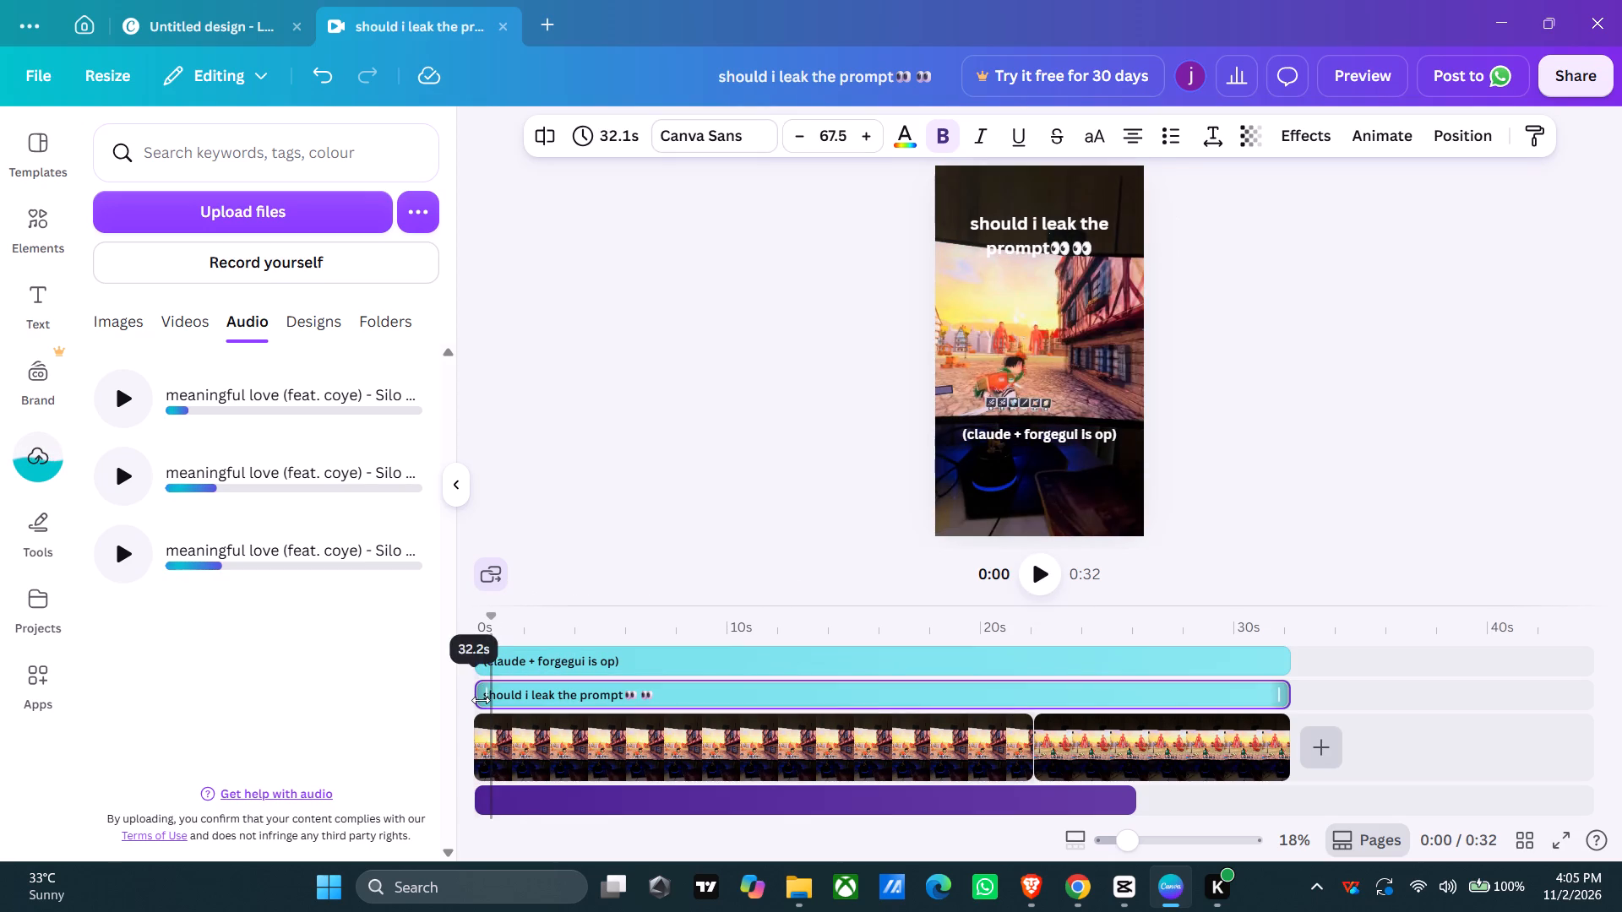
drag(481, 700, 480, 701)
Try to play the reel from the start with both texts spanning the video.
click(1044, 573)
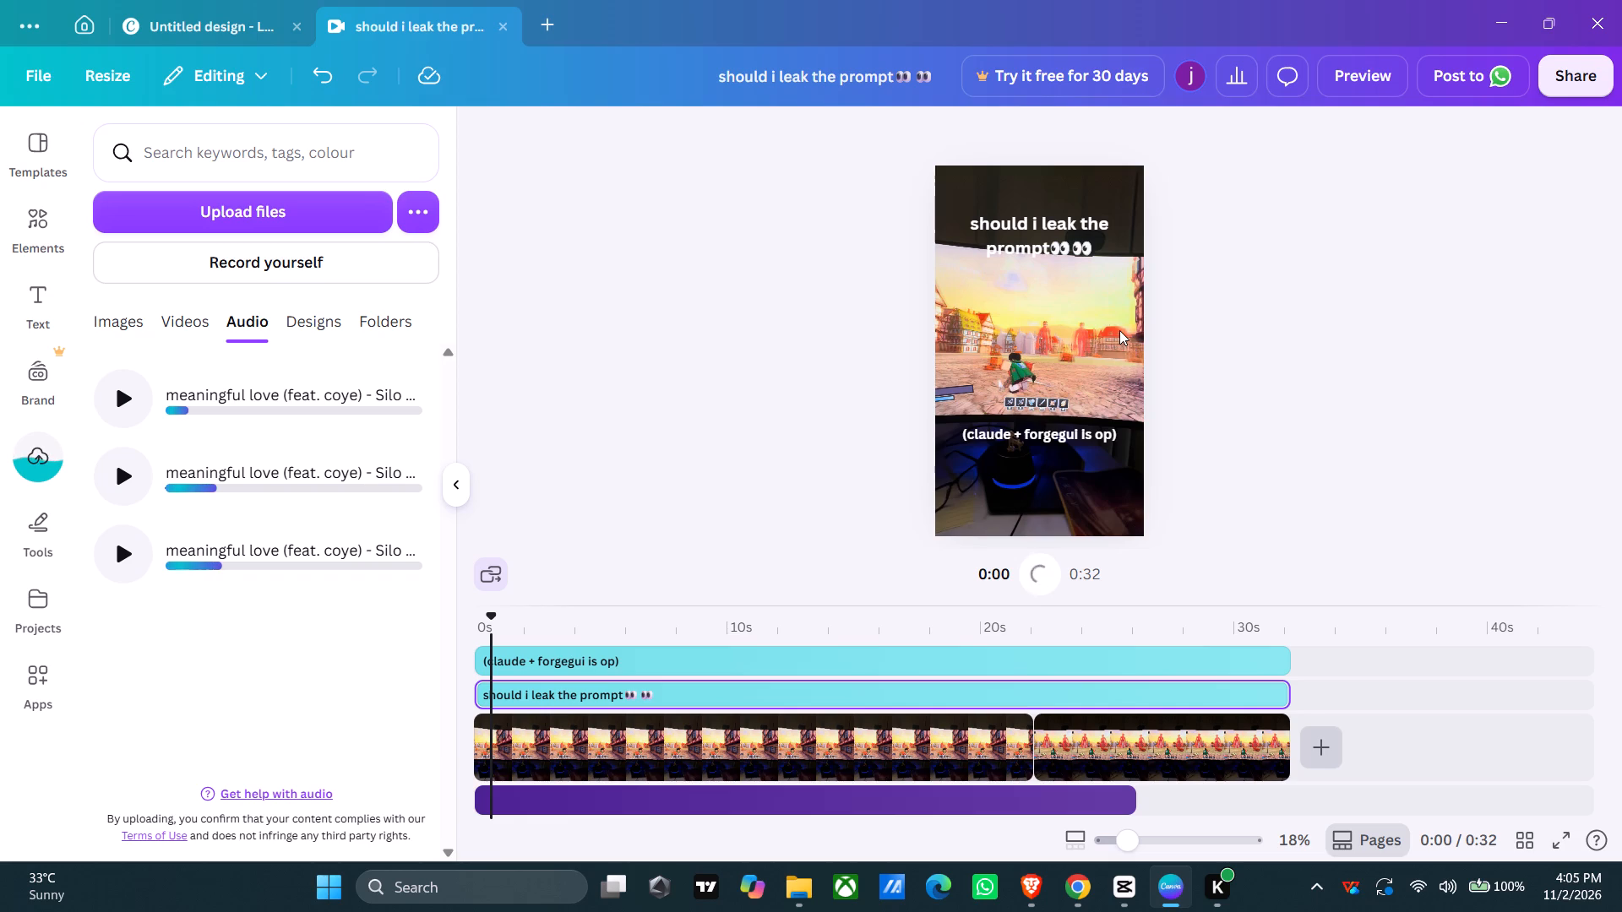
Move the "should i leak the prompt" heading slightly up so it sits within the dark area above the game screen.
click(1051, 232)
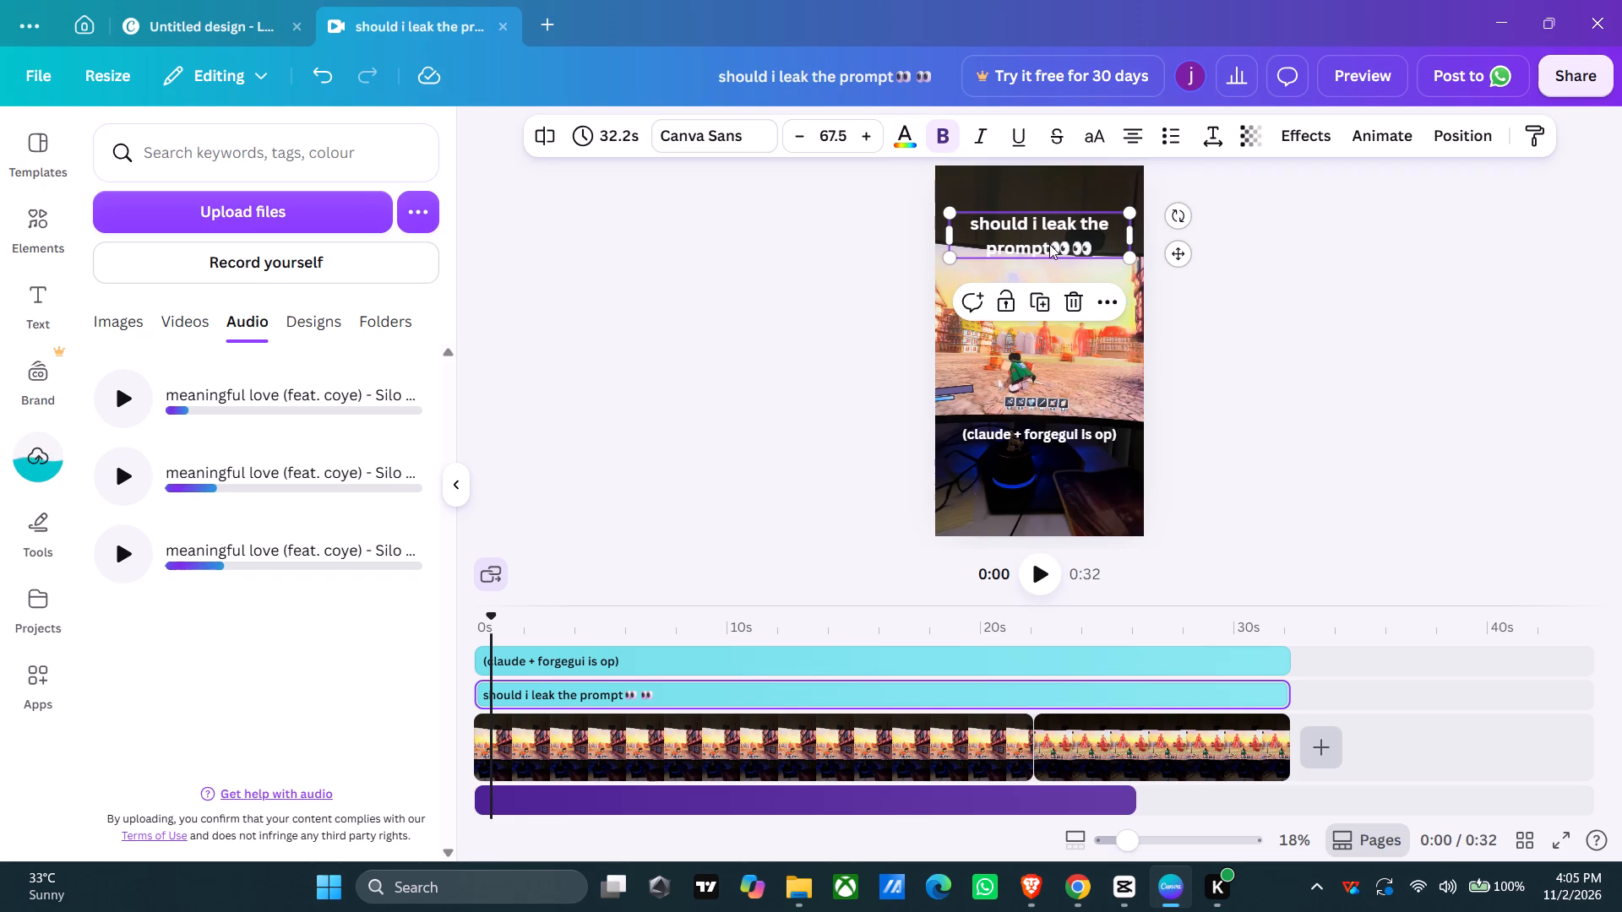
drag(1046, 246, 1044, 237)
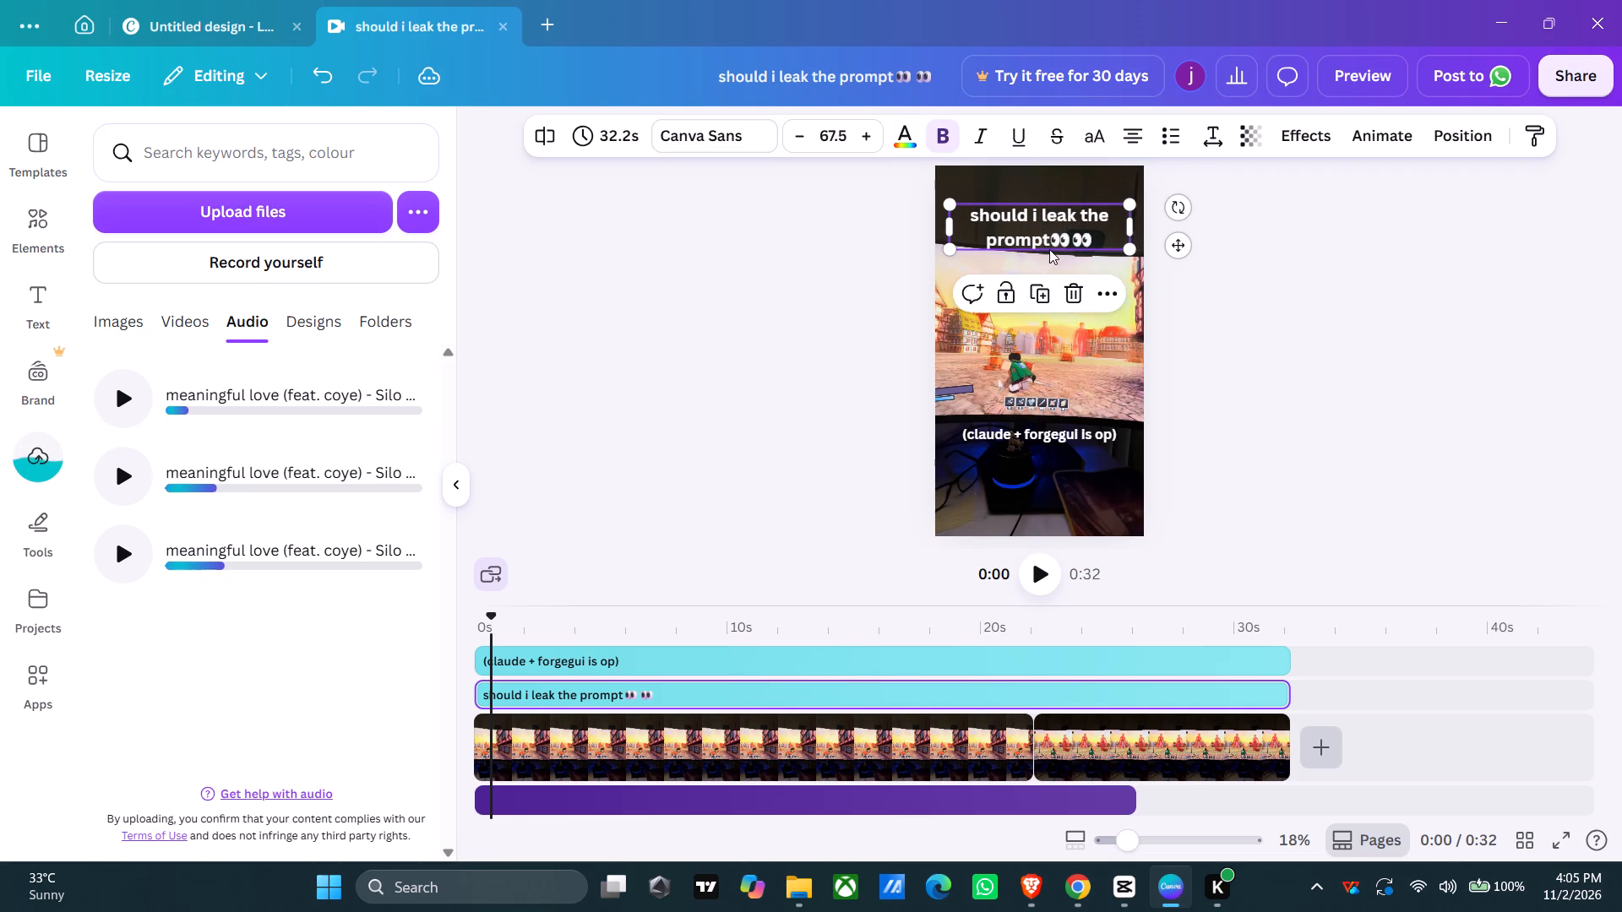
click(1322, 350)
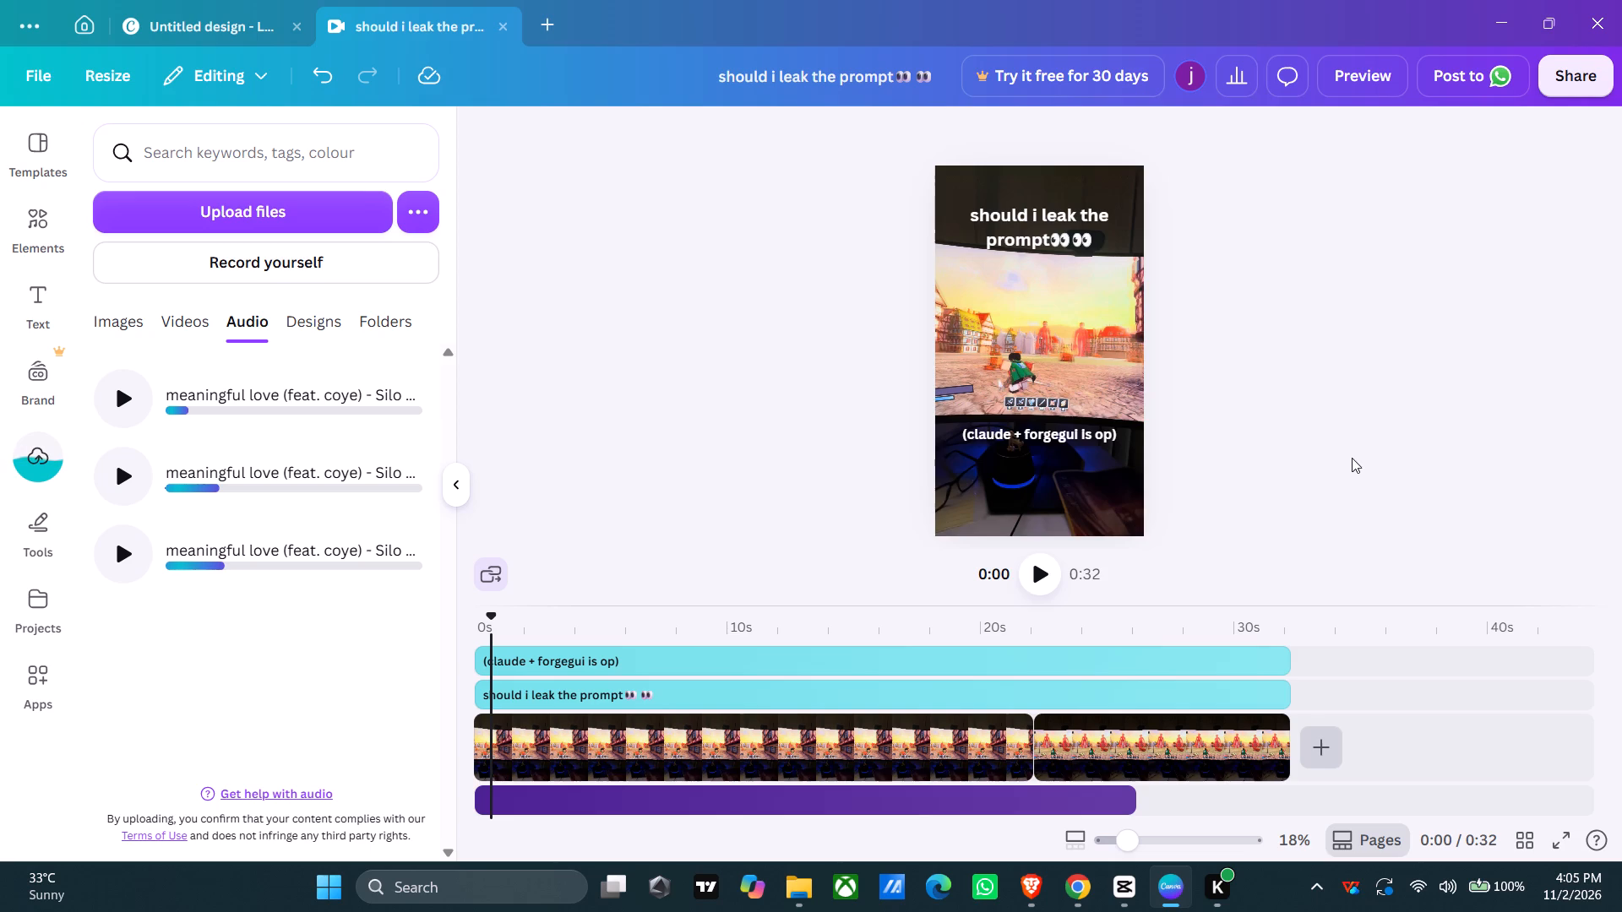
Listen to the first uploaded "meaningful love (feat. coye)" track on its own and try playing the reel from the start.
click(123, 401)
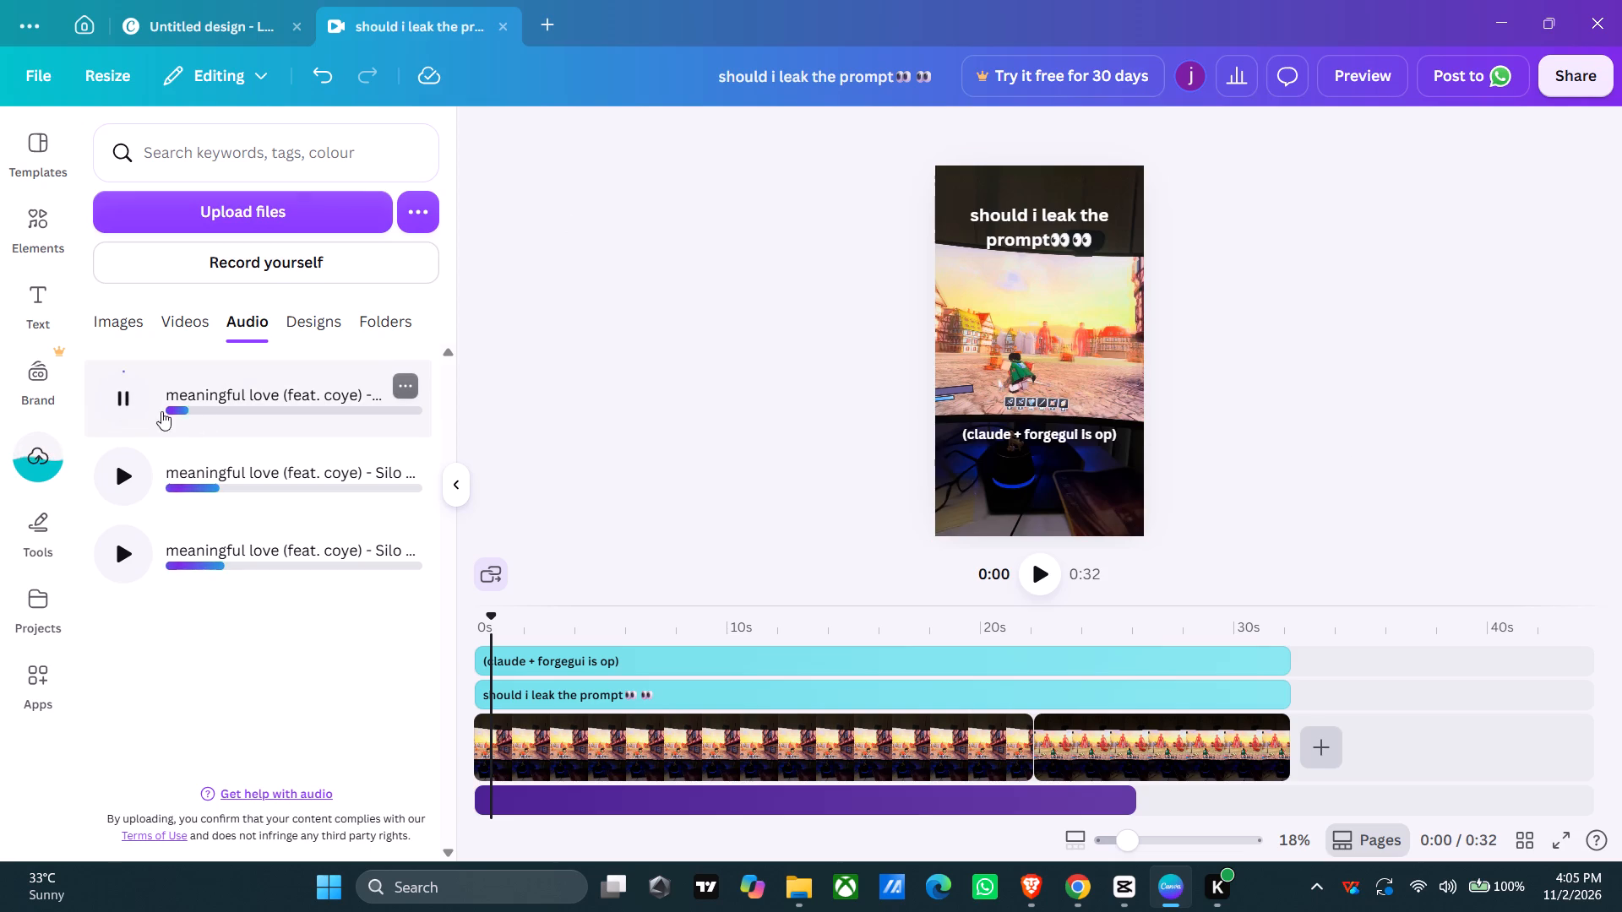
drag(186, 404, 166, 408)
click(128, 398)
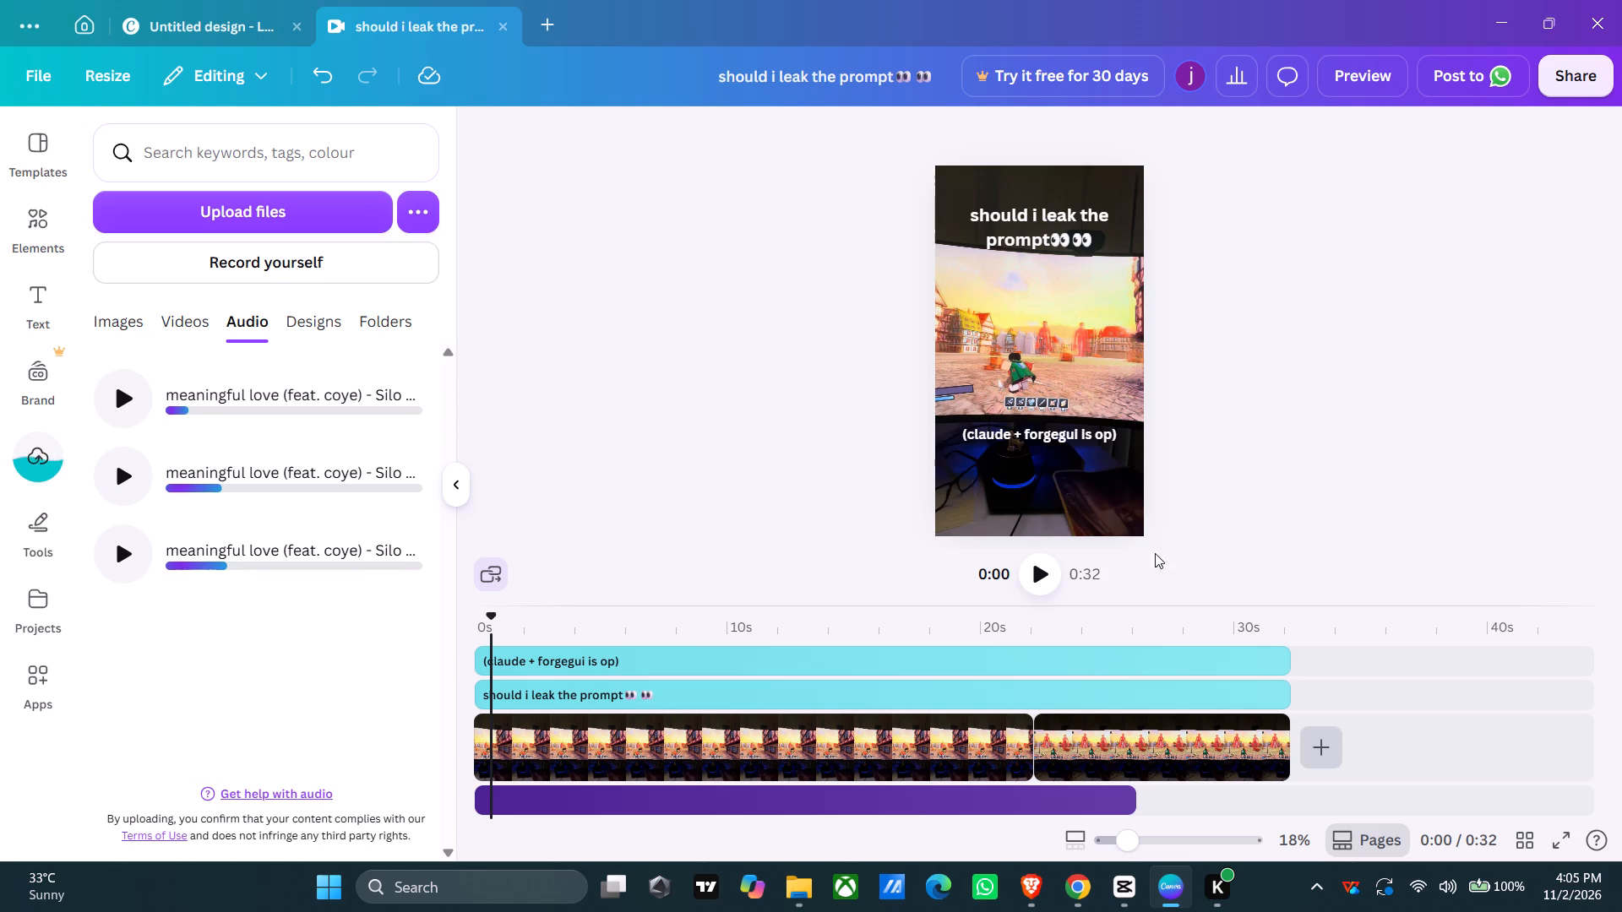
click(1055, 574)
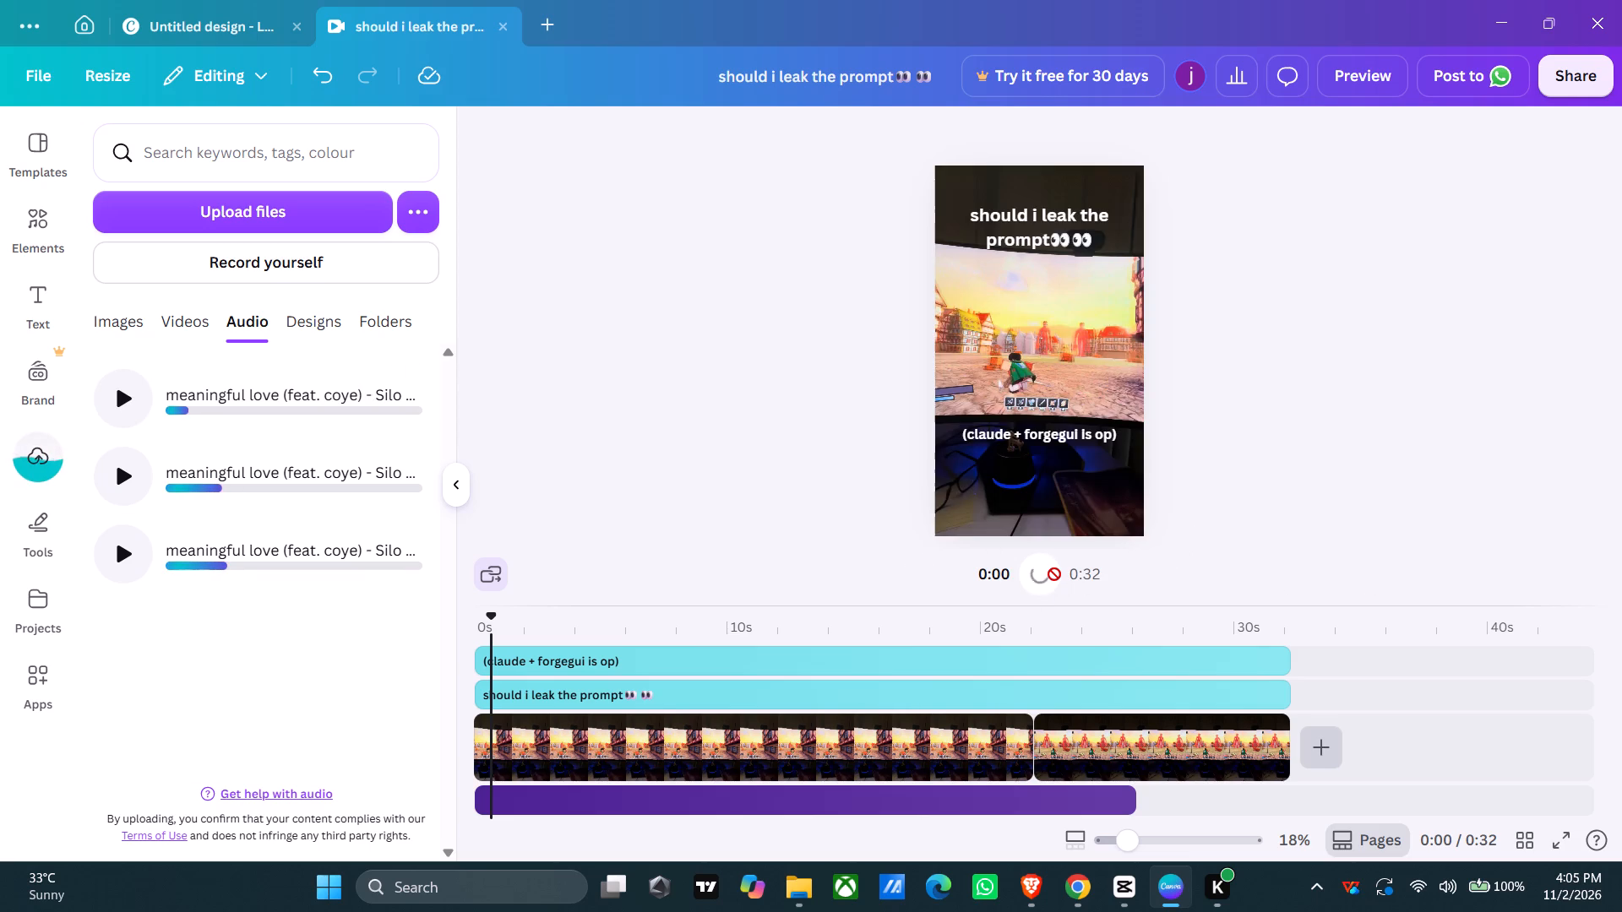
Extend the end of the music track on the timeline to the end of the second clip.
click(1107, 802)
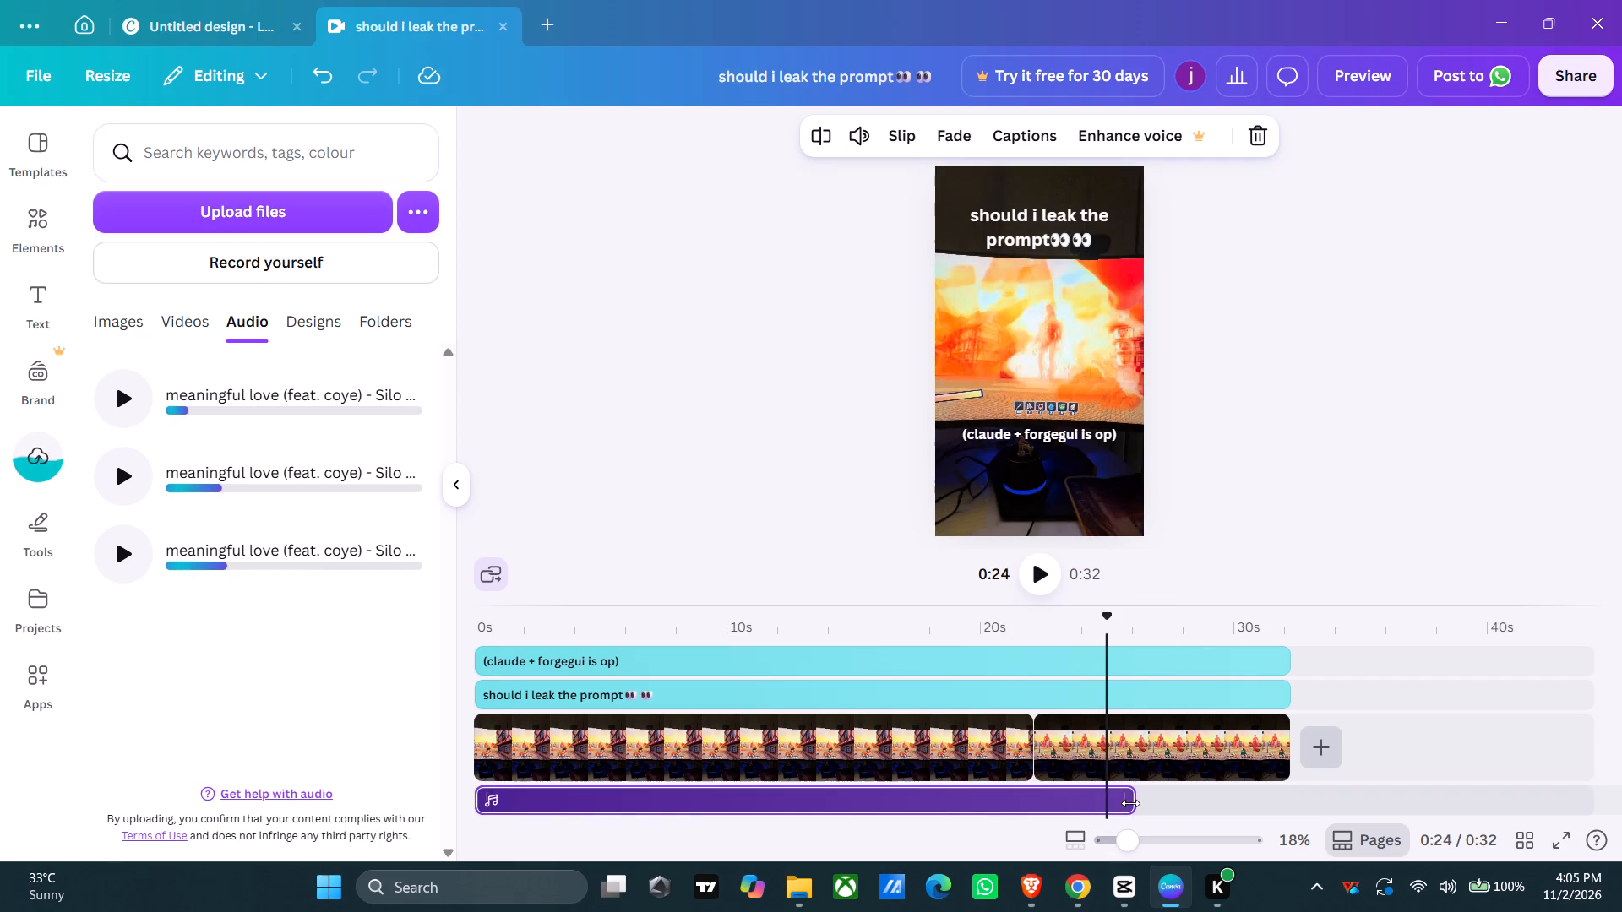
drag(1132, 803, 1281, 795)
Play the reel to review the video with the extended music.
click(1047, 577)
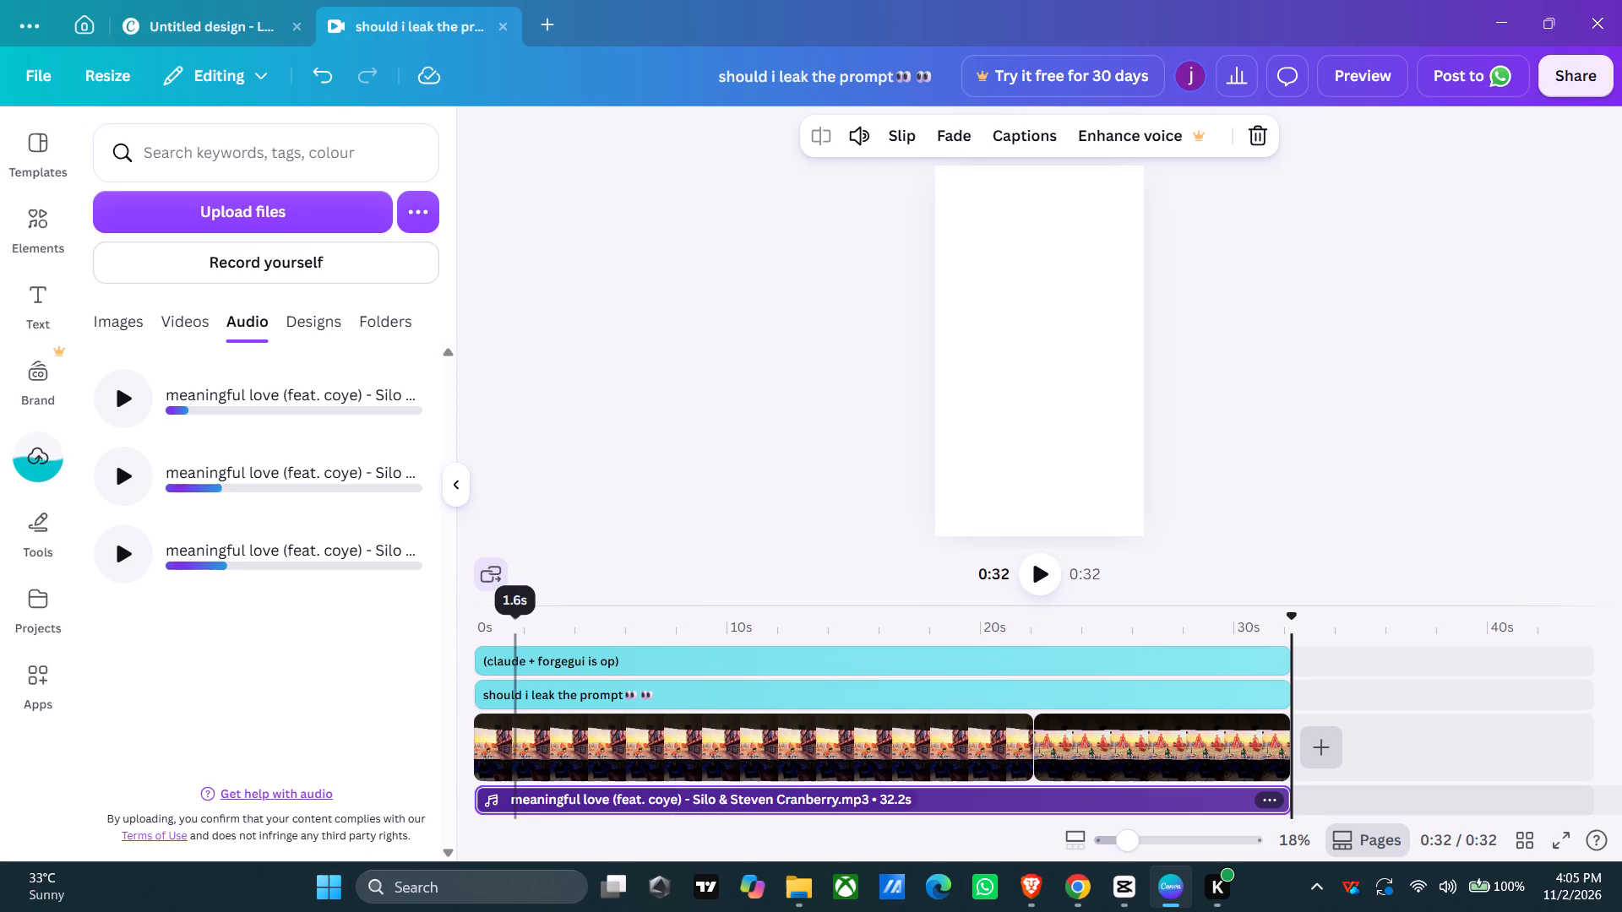
Try playing the reel from the start, and again from about 0:16 within the first clip.
drag(516, 631, 481, 640)
click(1046, 573)
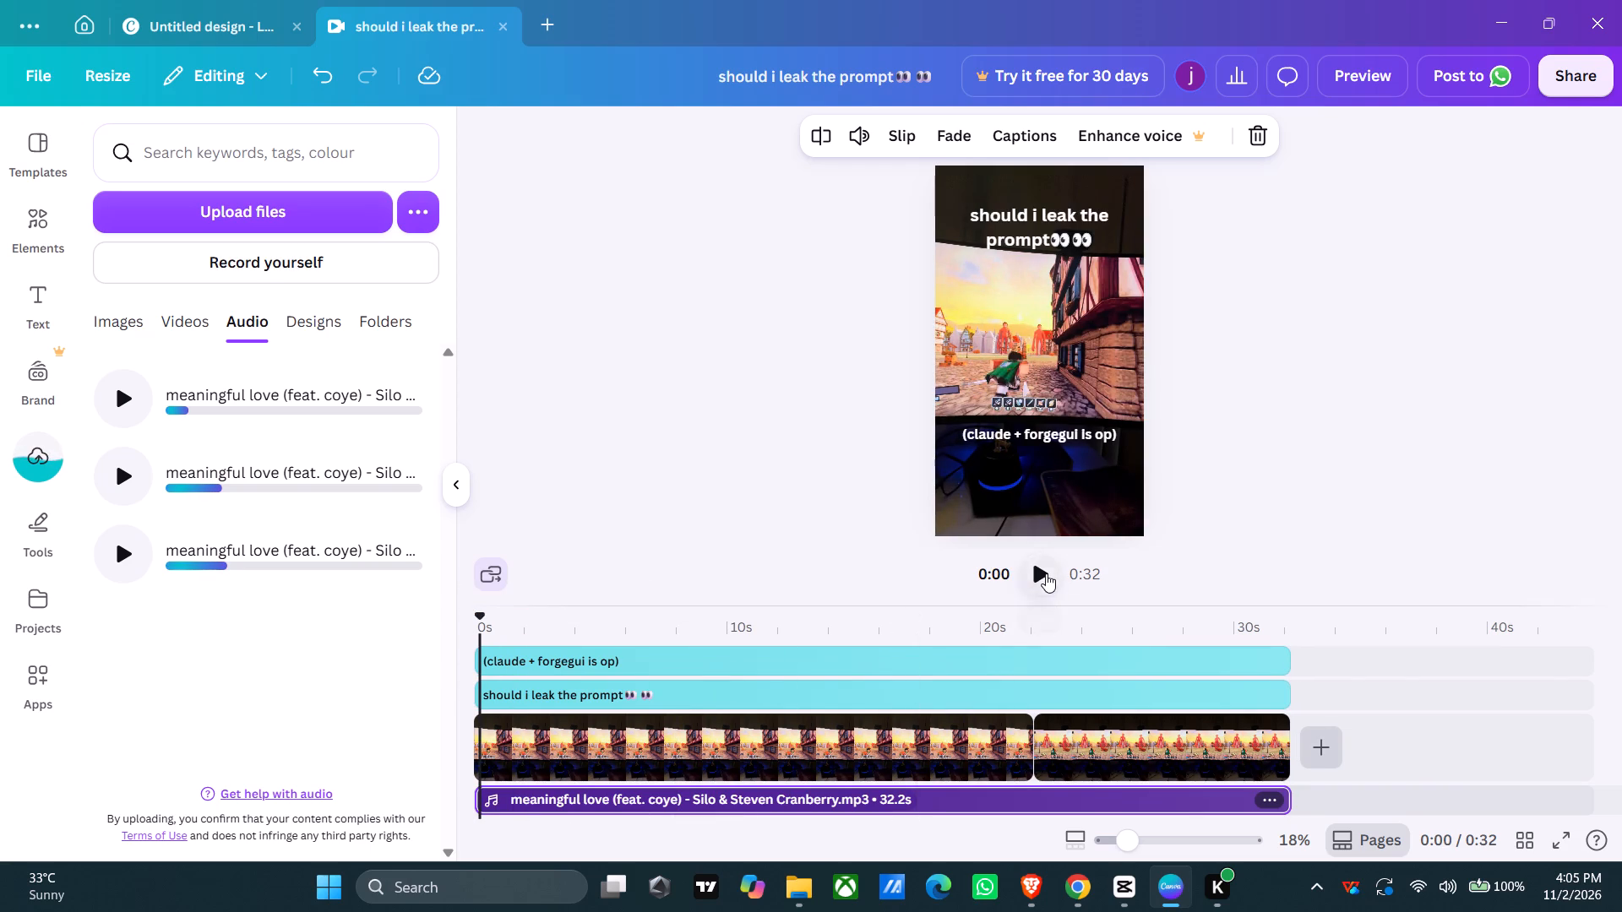
double_click(1045, 574)
click(1045, 574)
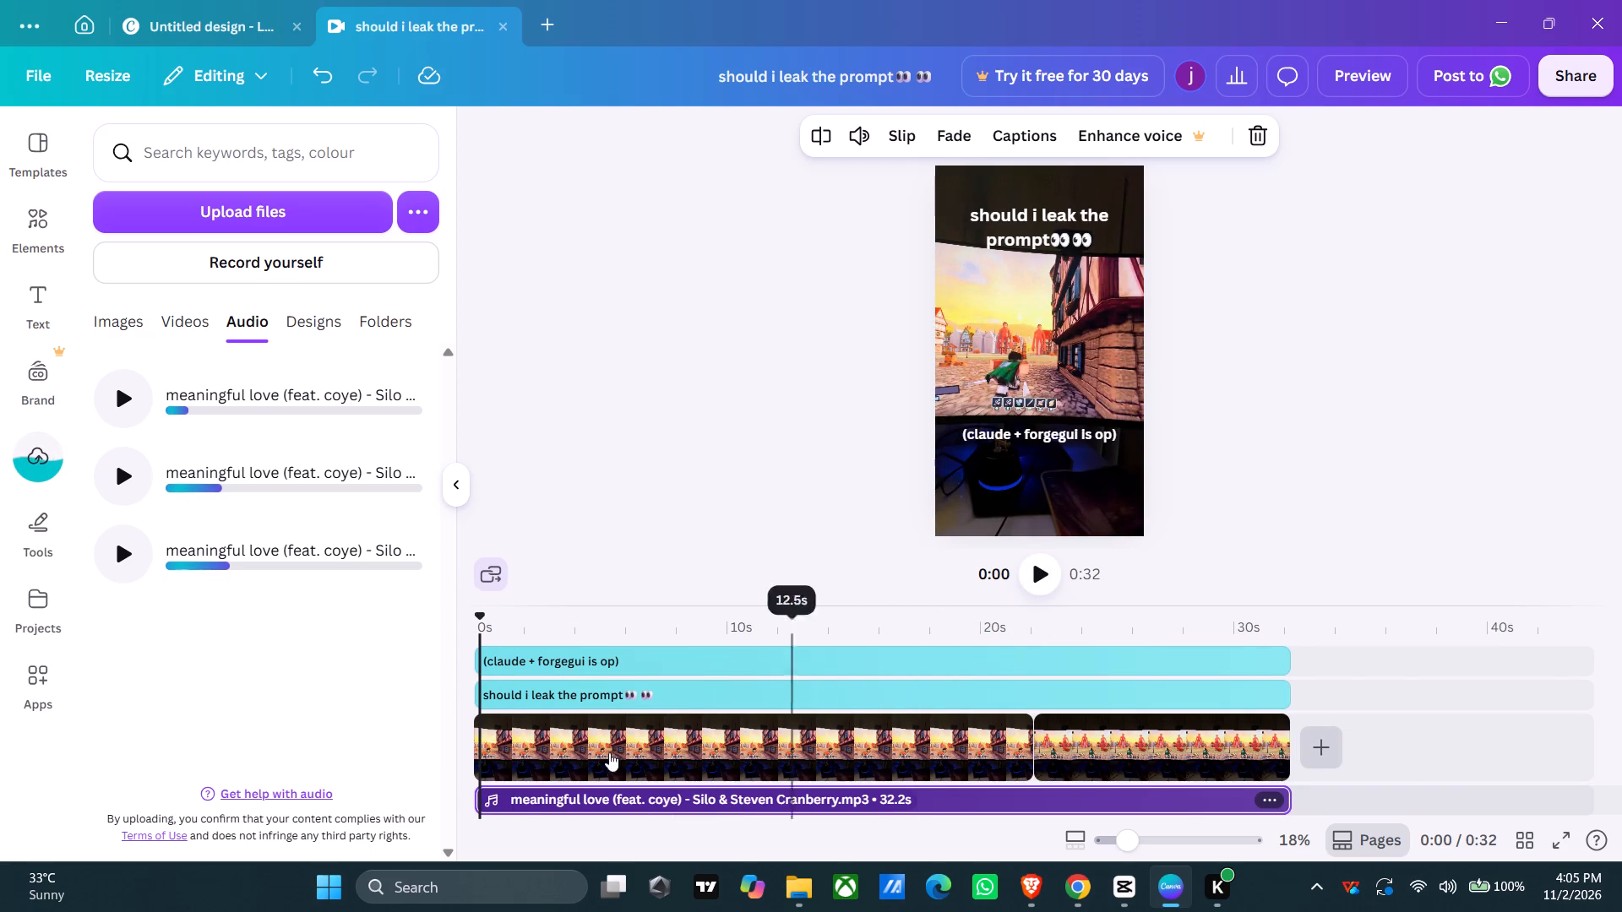
click(1050, 590)
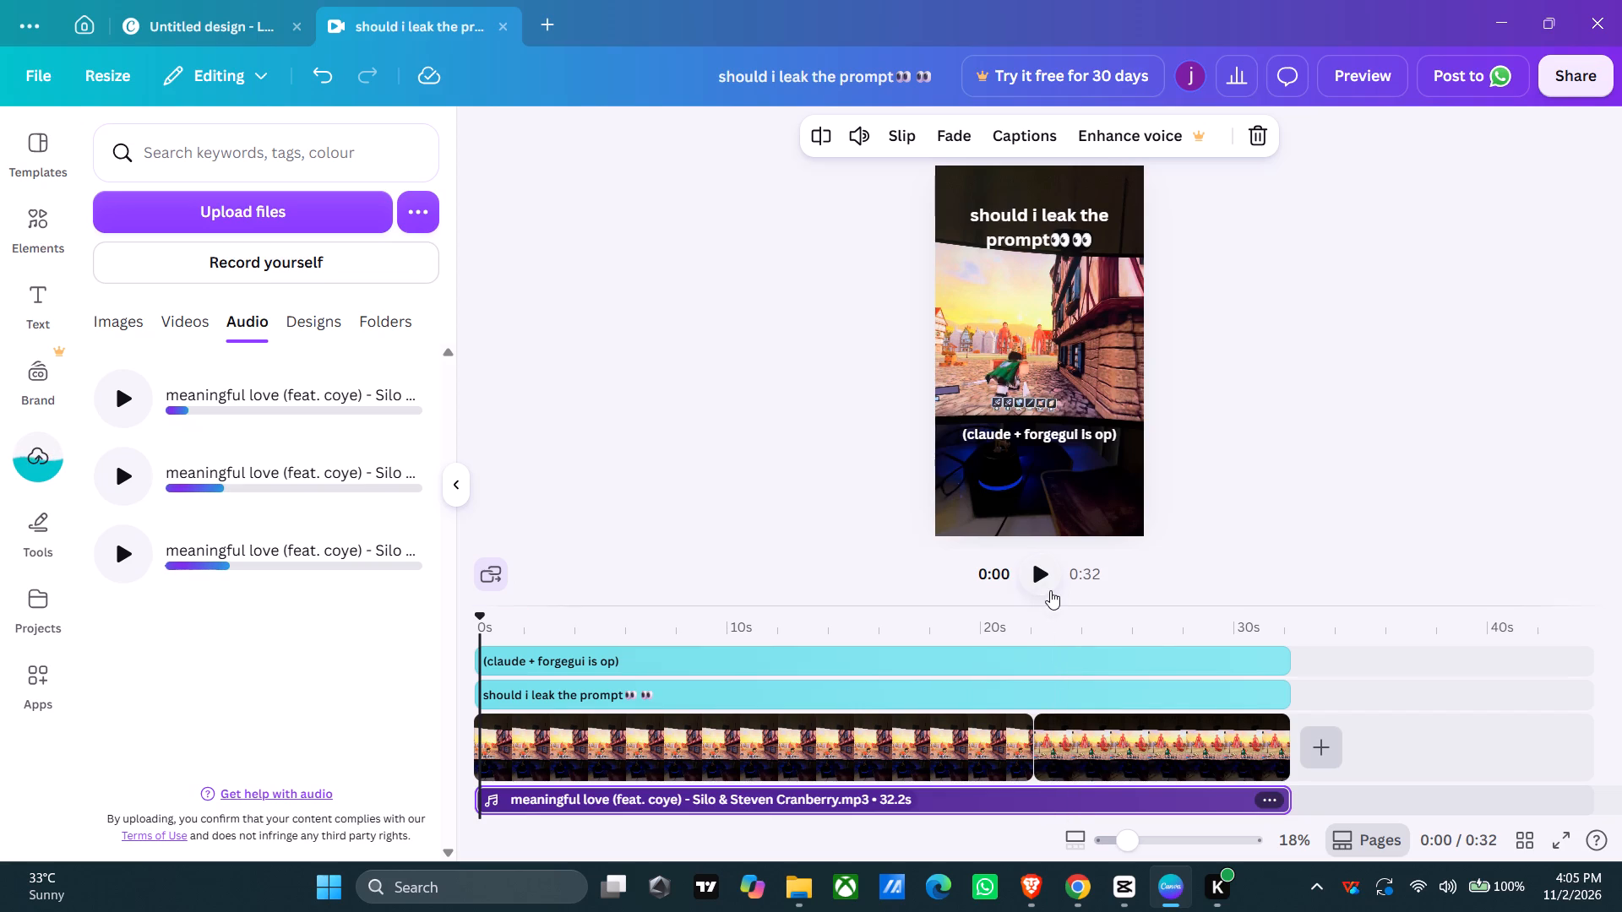
click(901, 730)
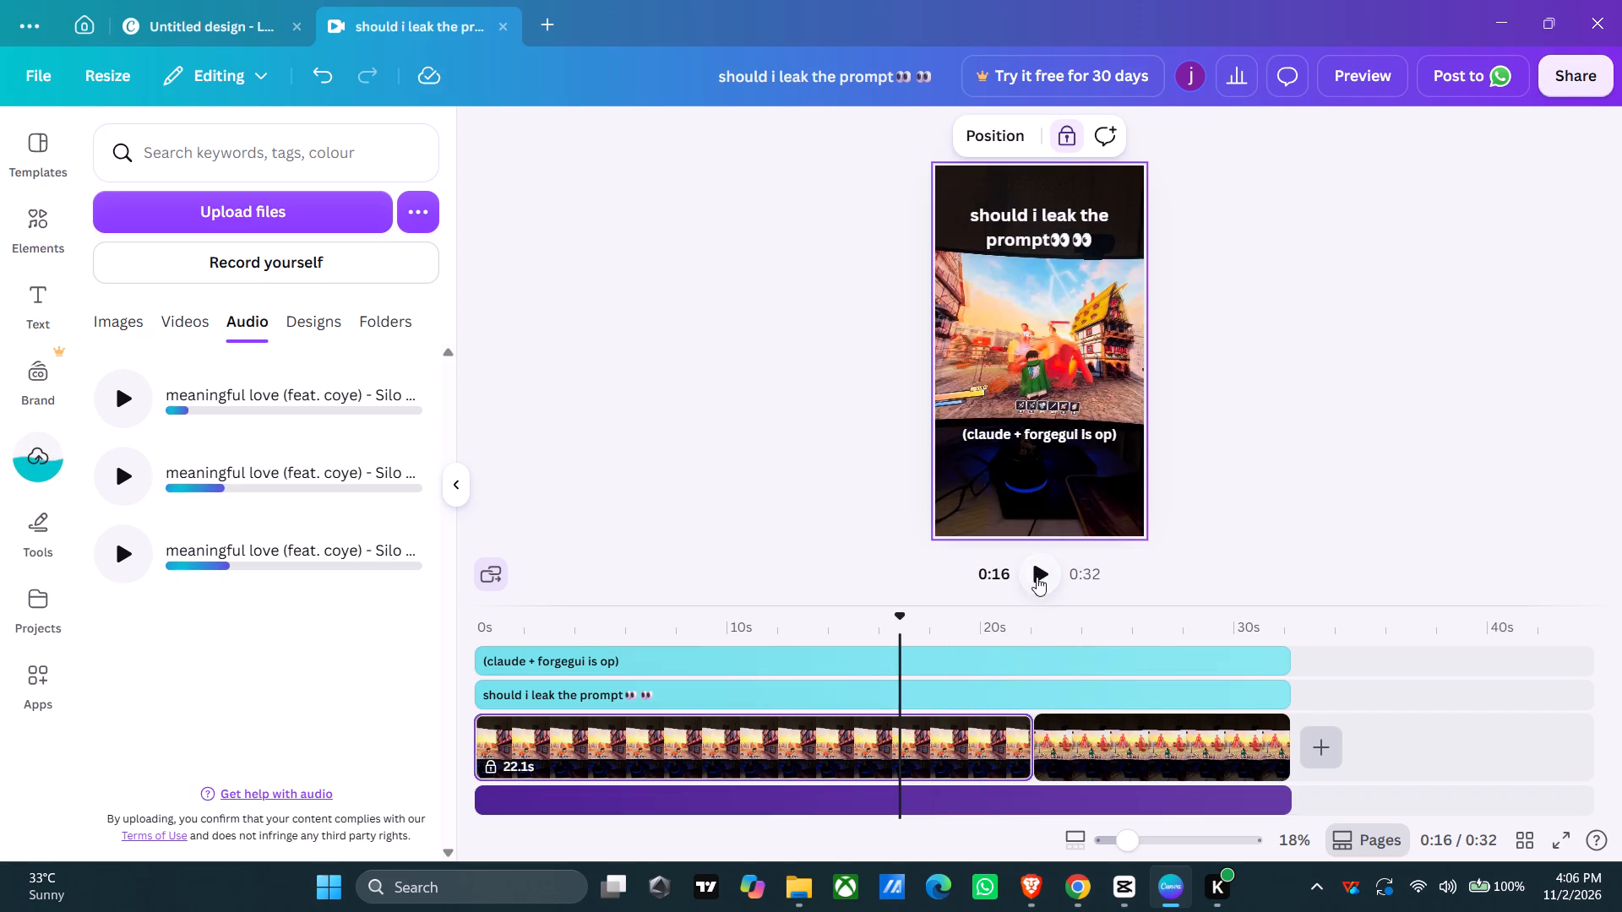
click(1037, 576)
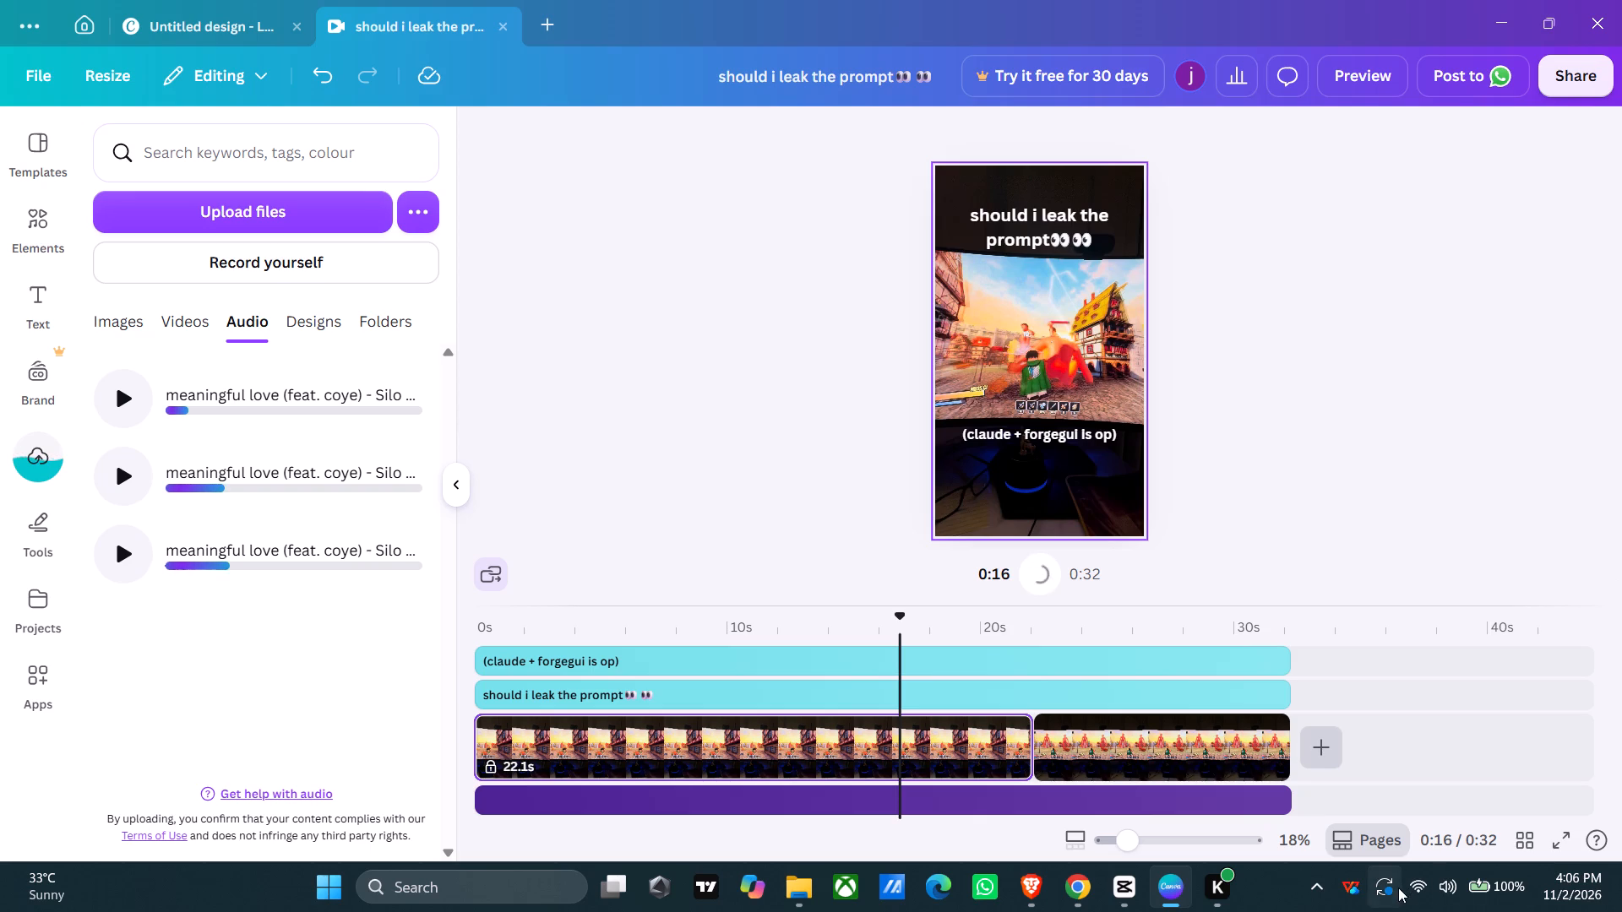
Check the network connection and sound volume in the Windows quick settings.
click(1446, 904)
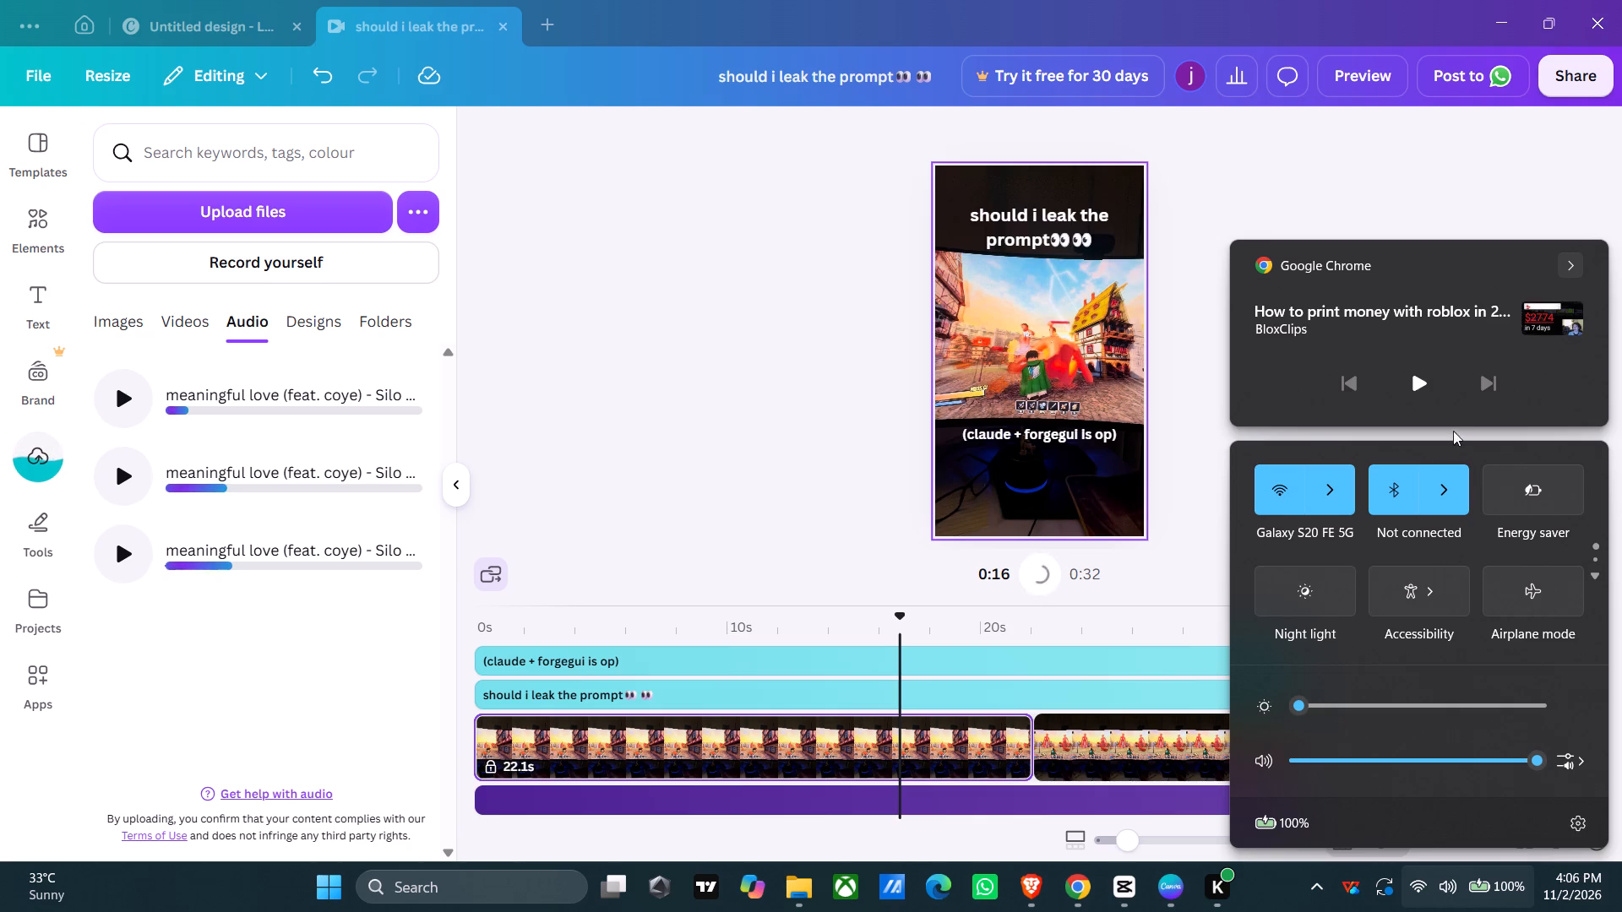
click(1422, 215)
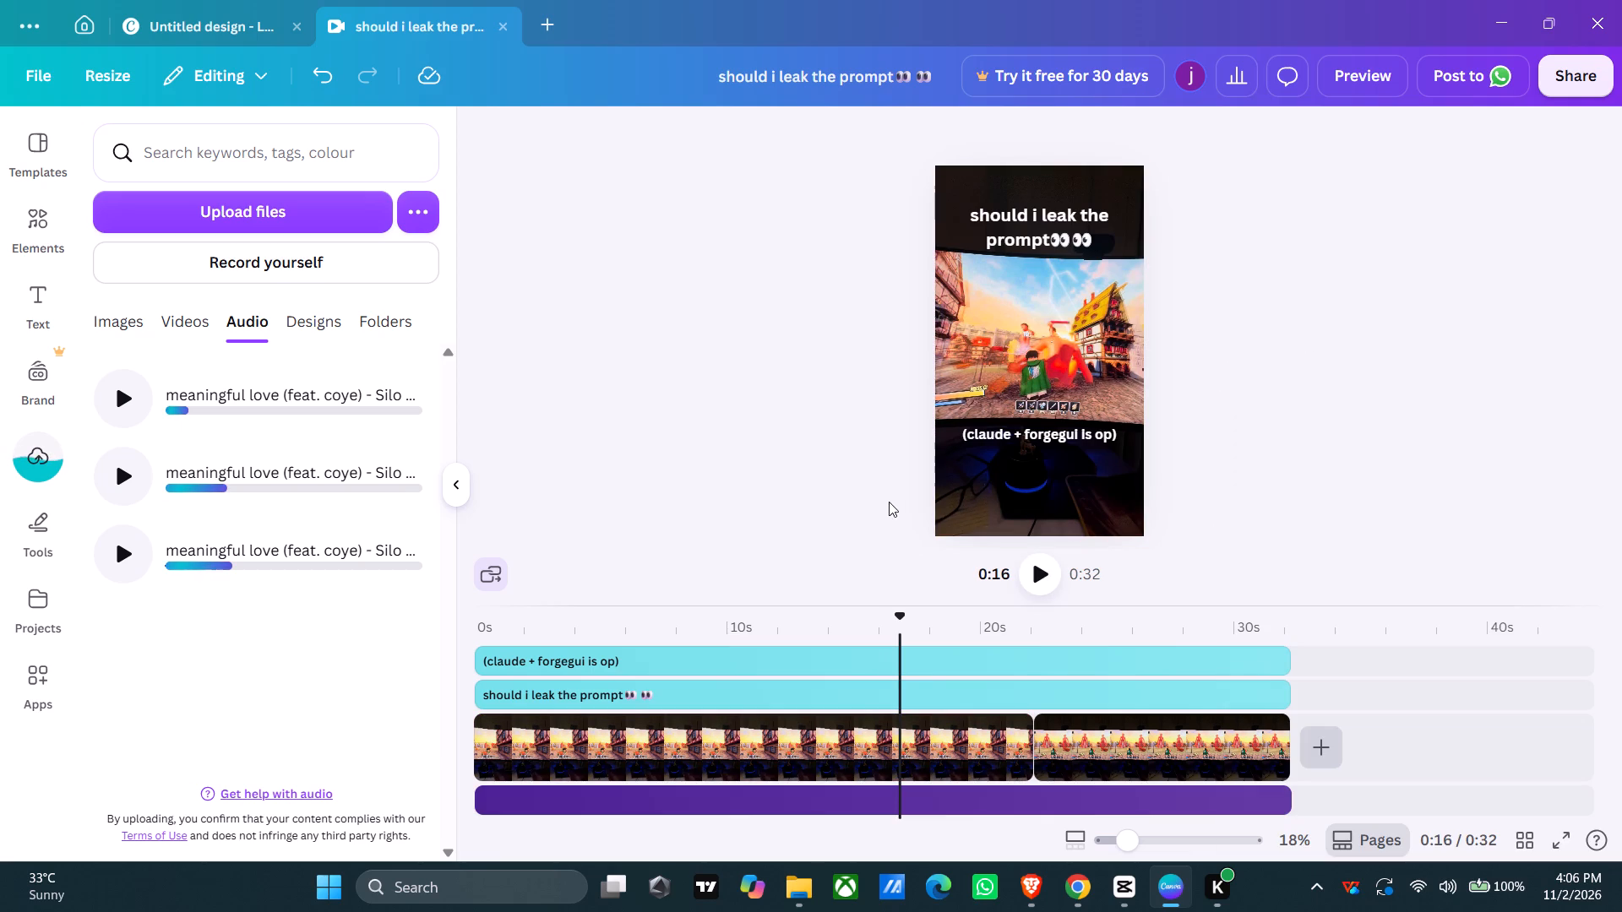
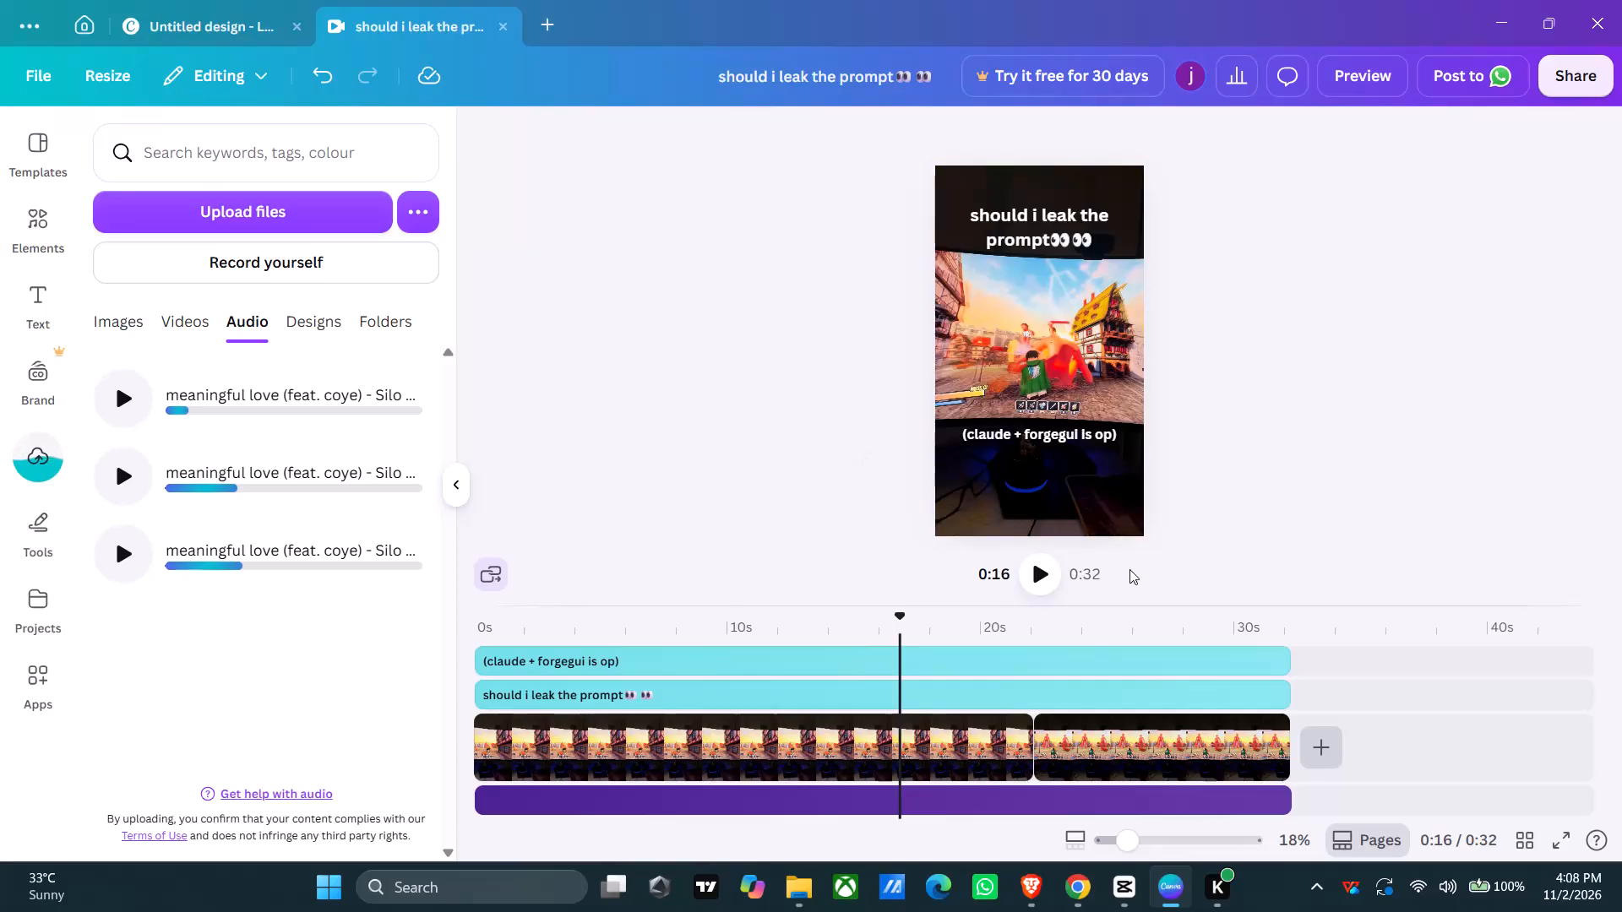
Resume the reel's playback and return the playhead to the start to review the video from the beginning.
click(1031, 568)
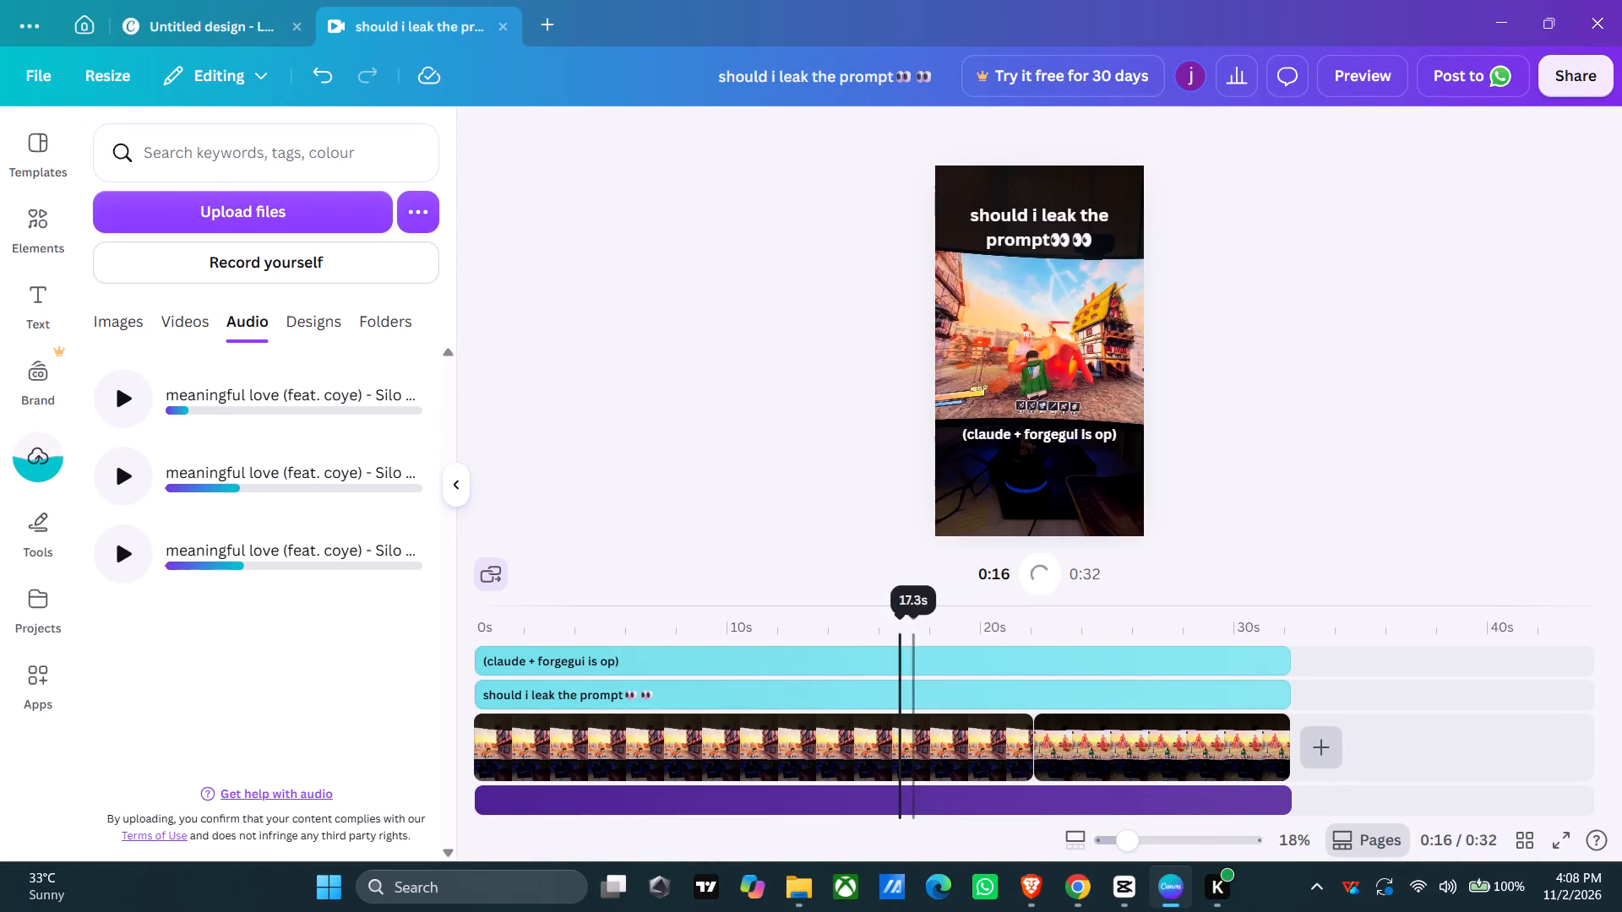
drag(905, 631, 461, 630)
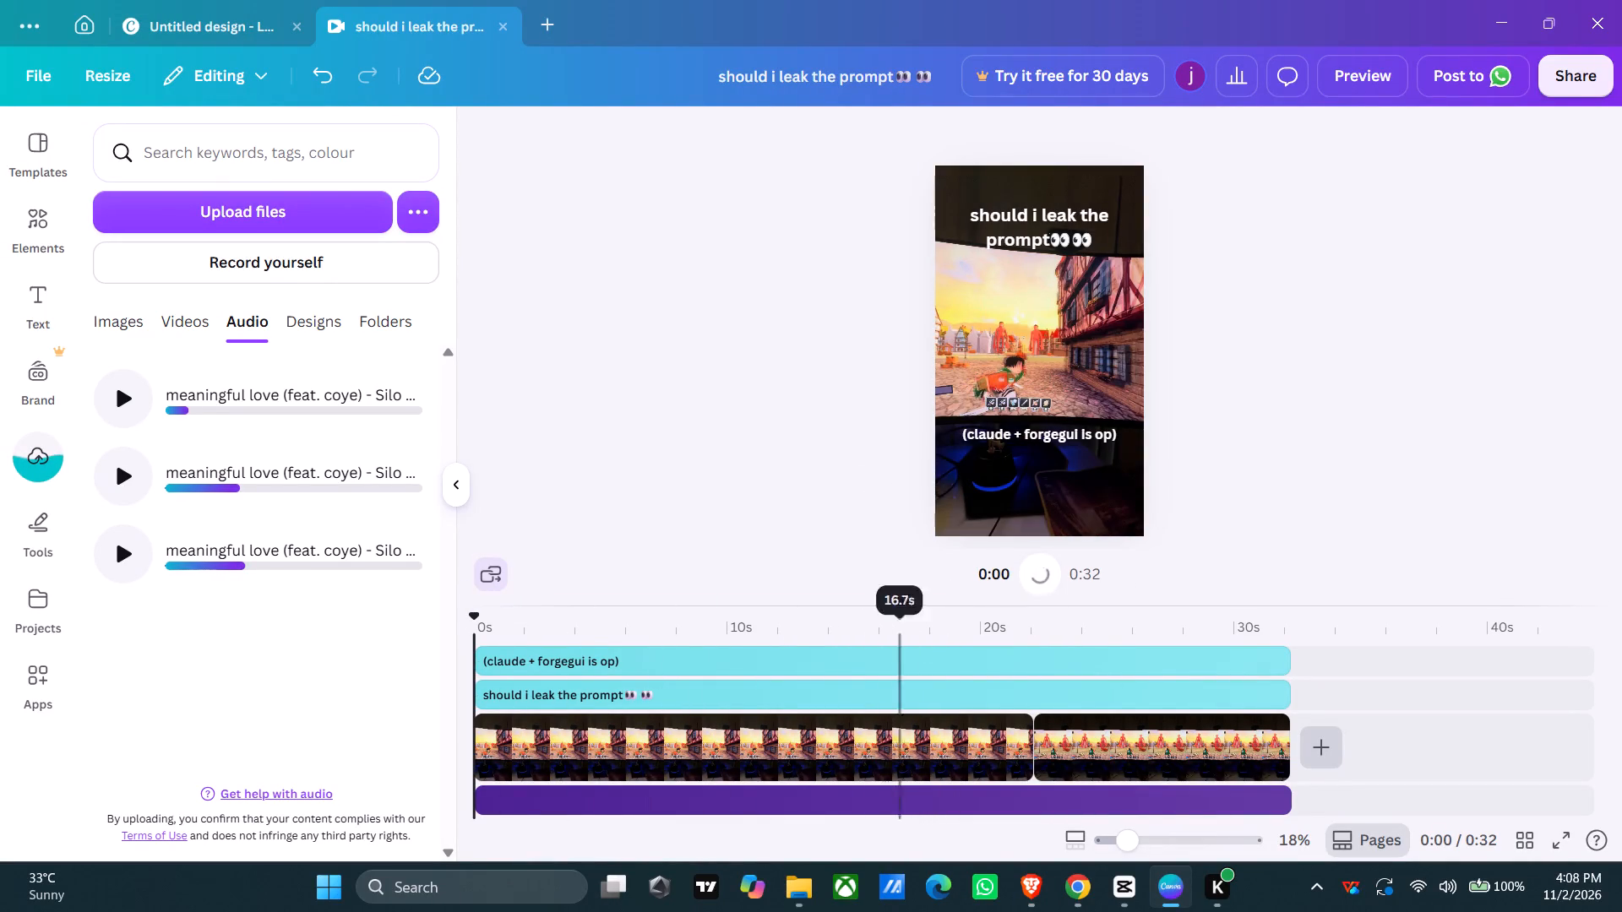
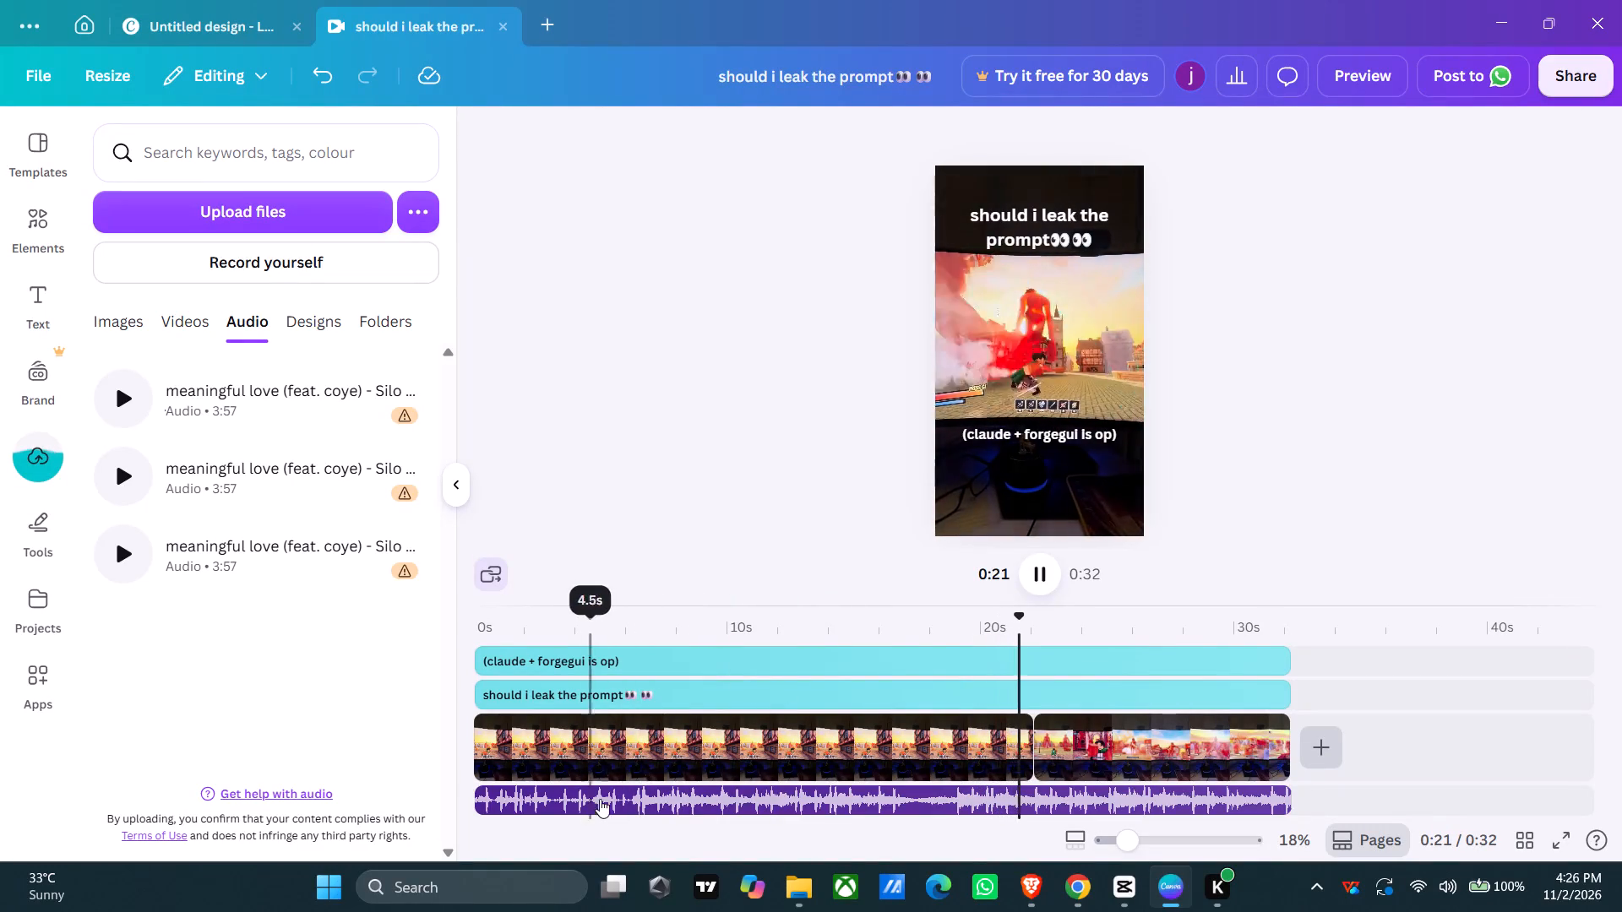
Play the reel from about 6 seconds, and again from about 2 seconds, to review the opening with its music.
click(628, 794)
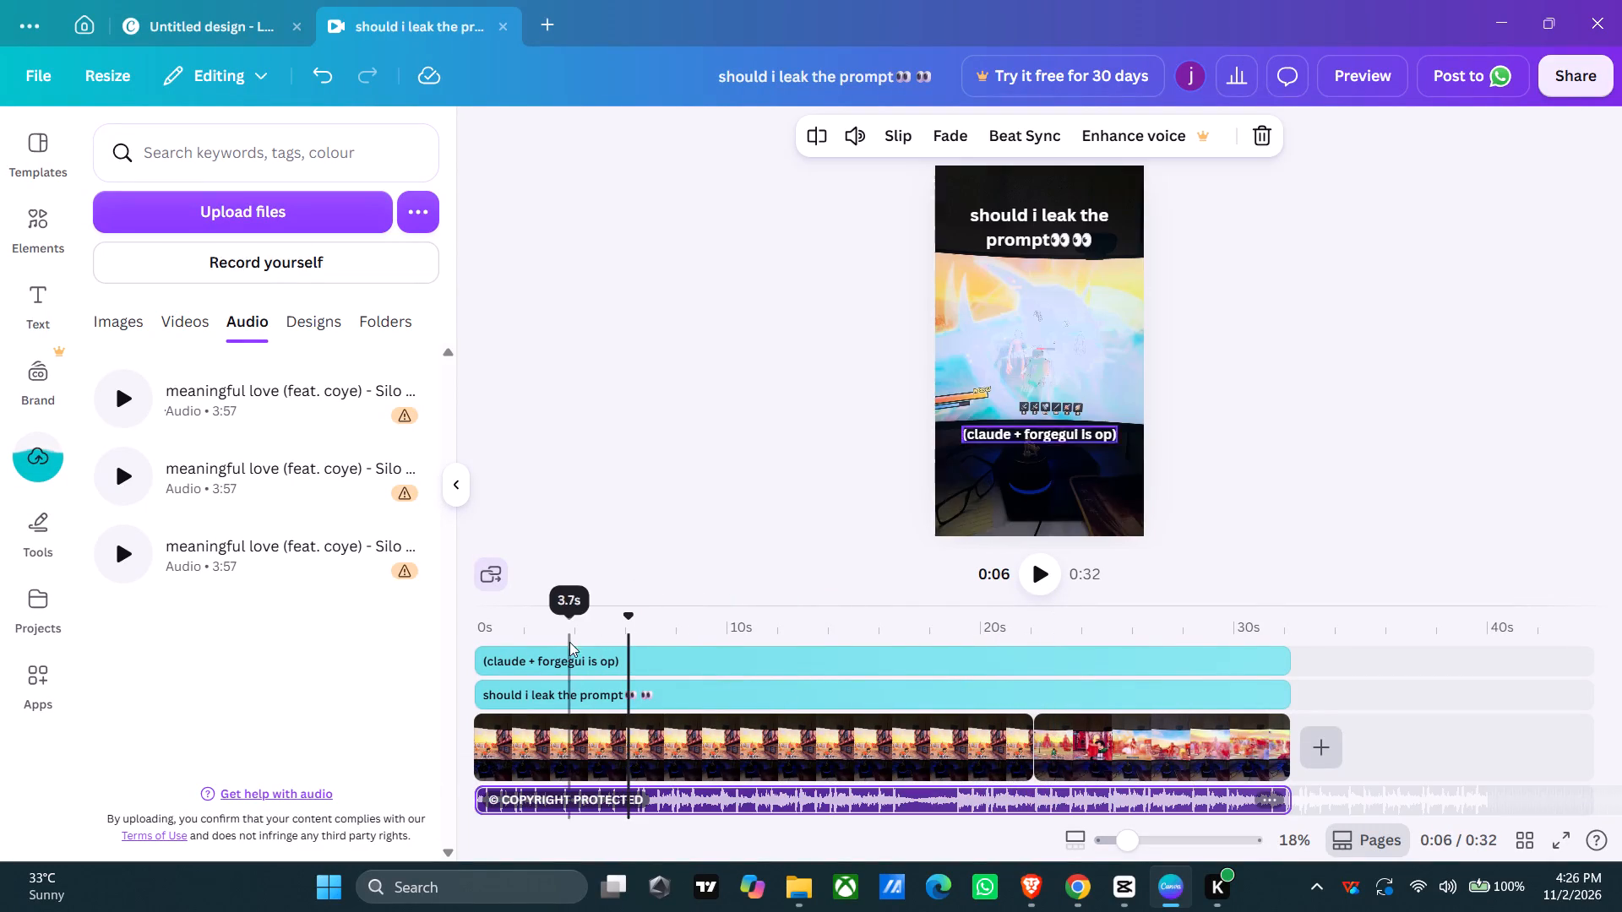
click(1031, 578)
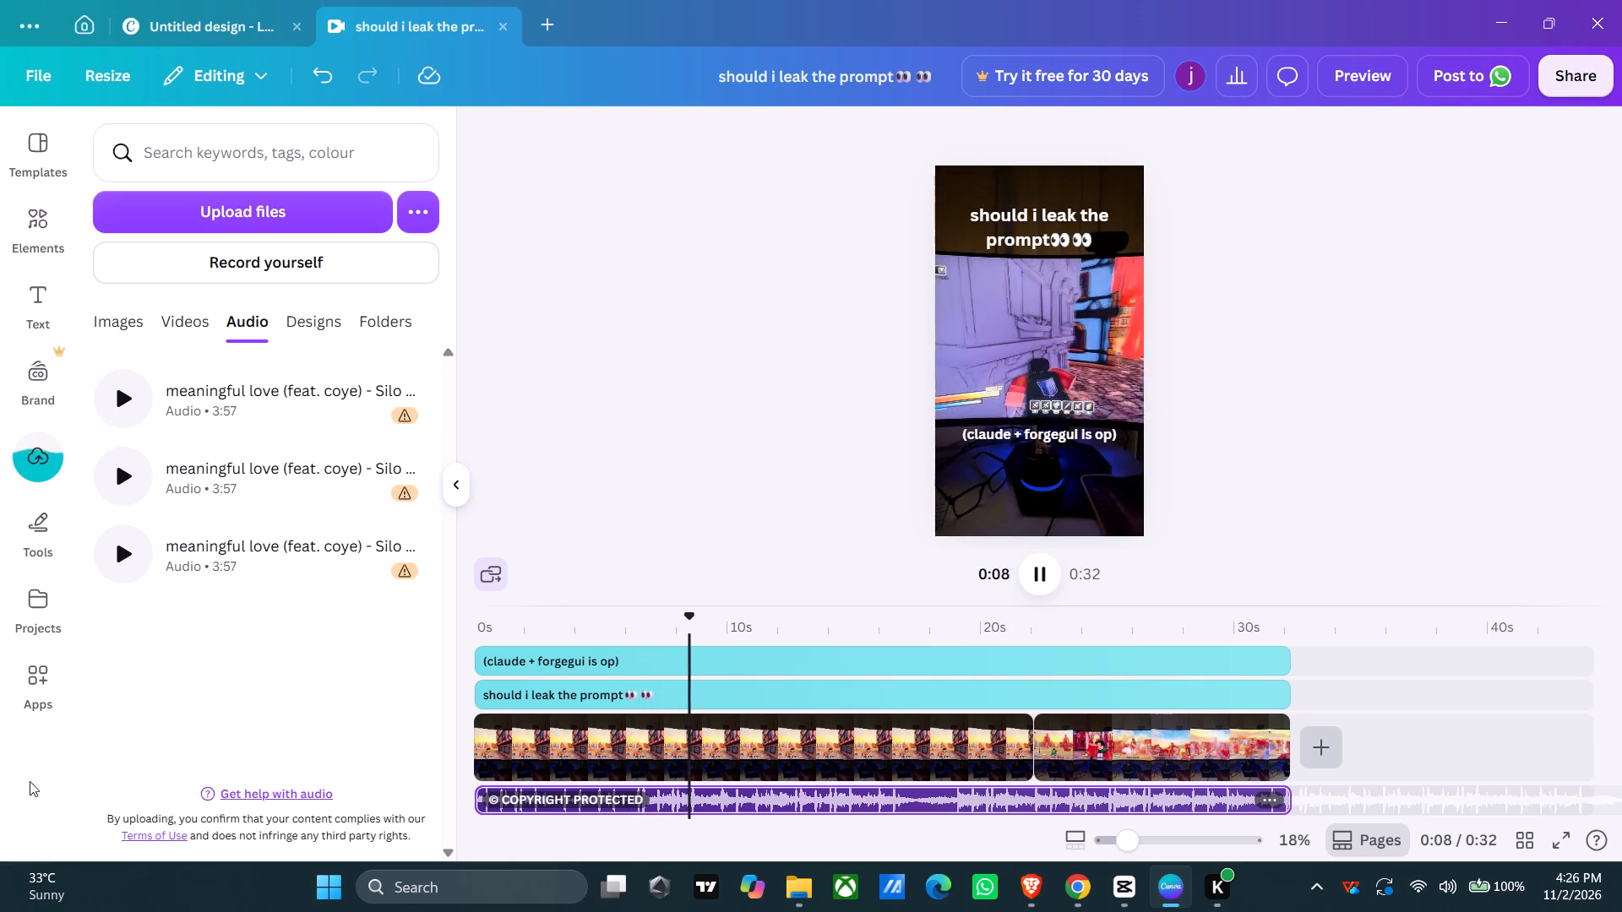
click(525, 627)
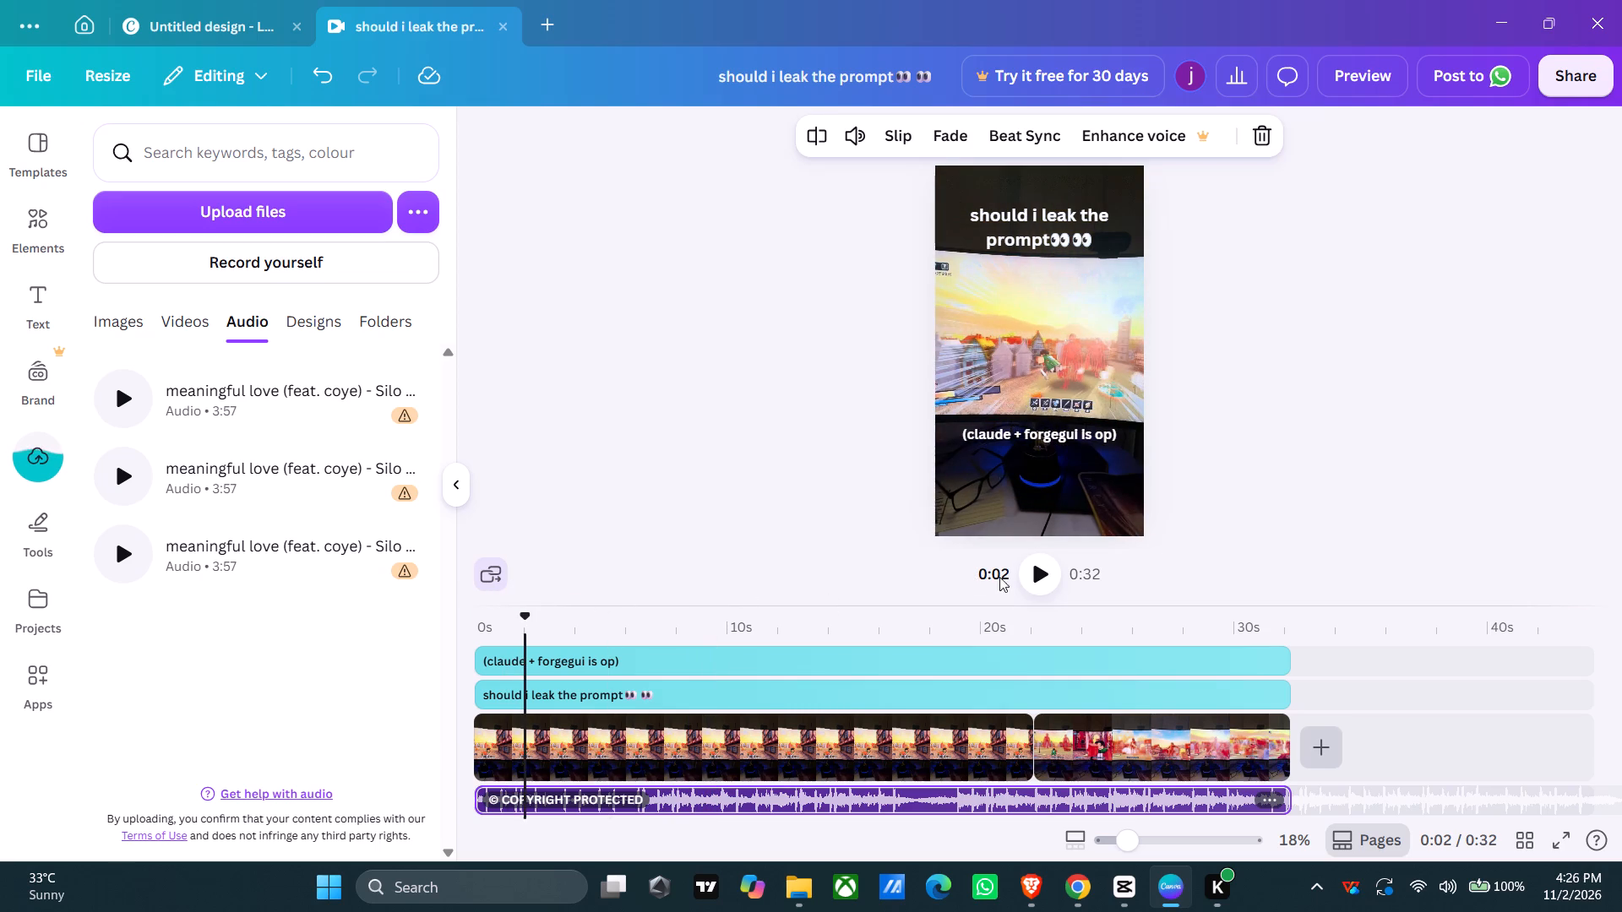
click(1043, 578)
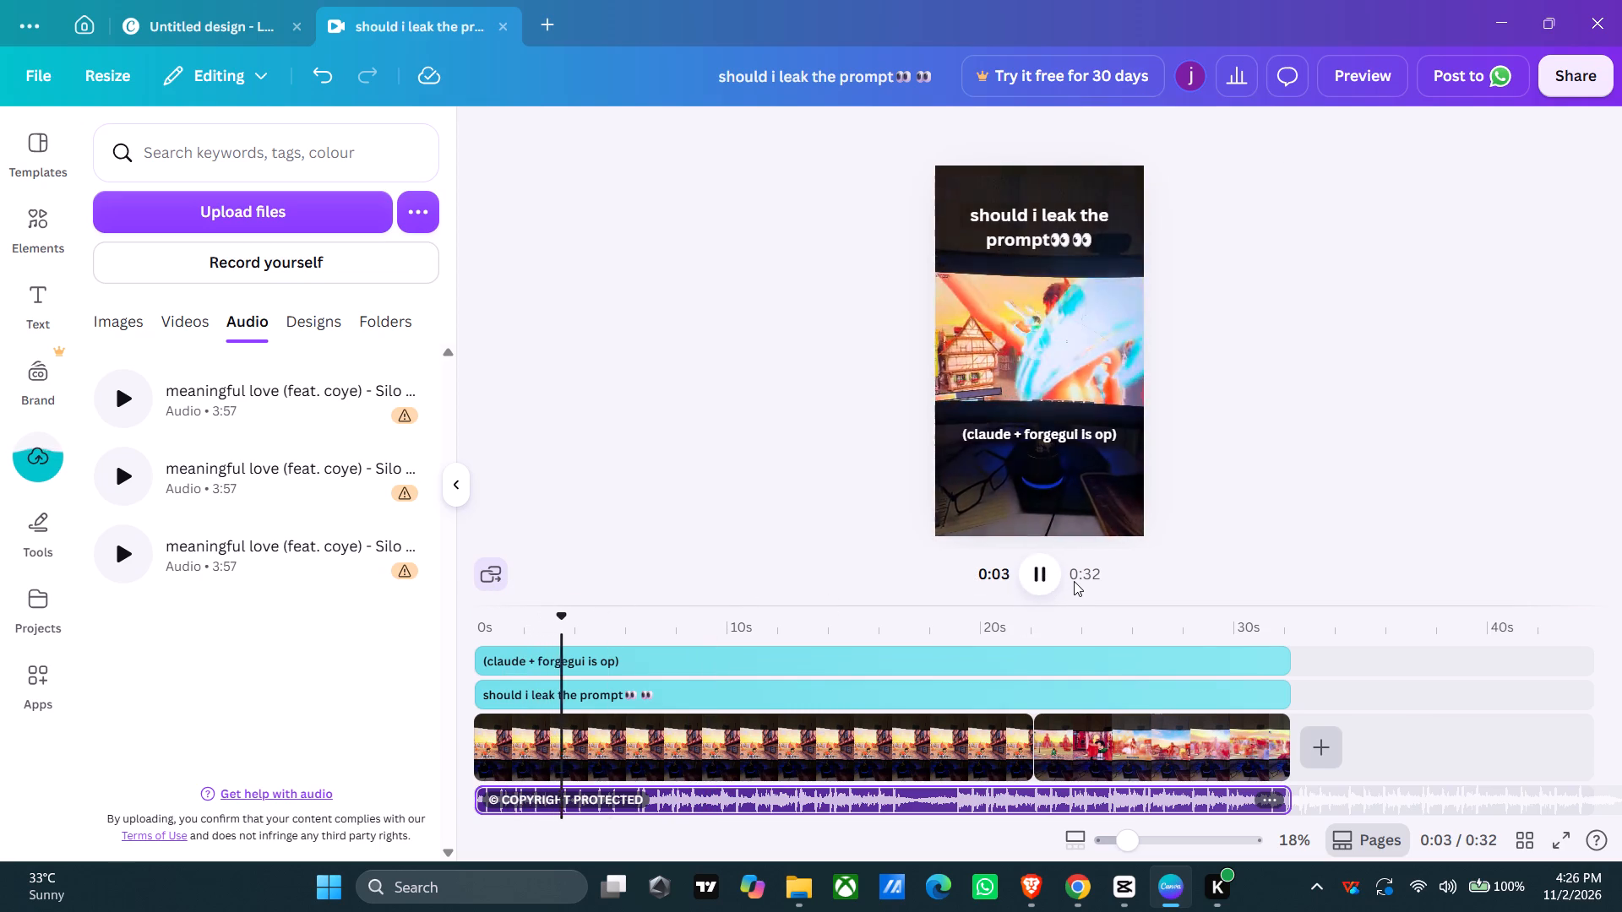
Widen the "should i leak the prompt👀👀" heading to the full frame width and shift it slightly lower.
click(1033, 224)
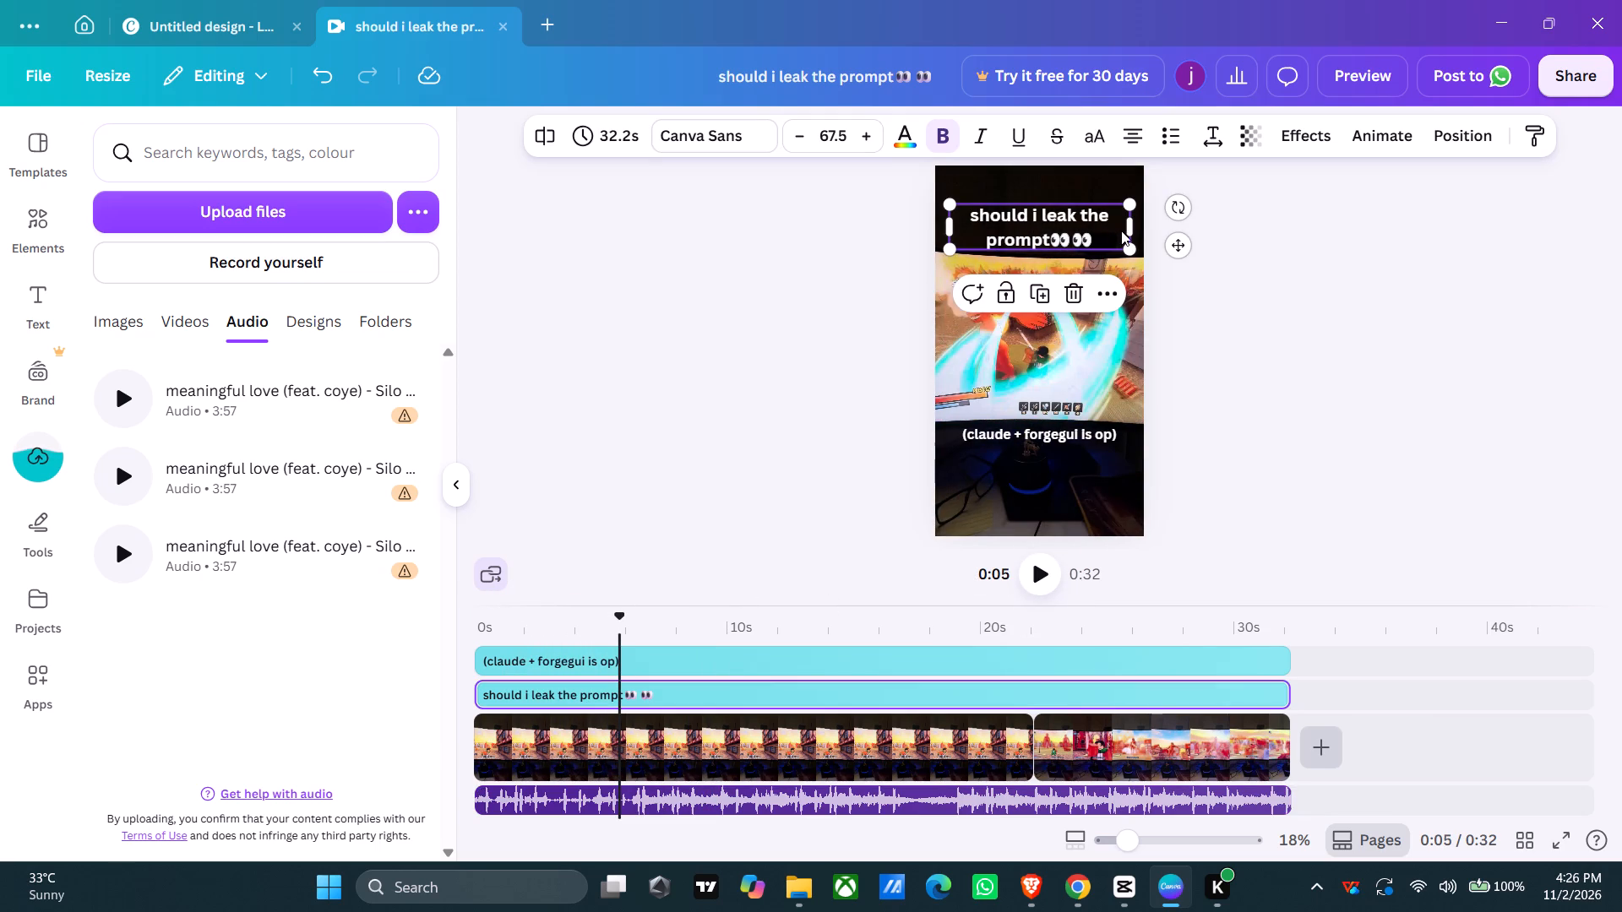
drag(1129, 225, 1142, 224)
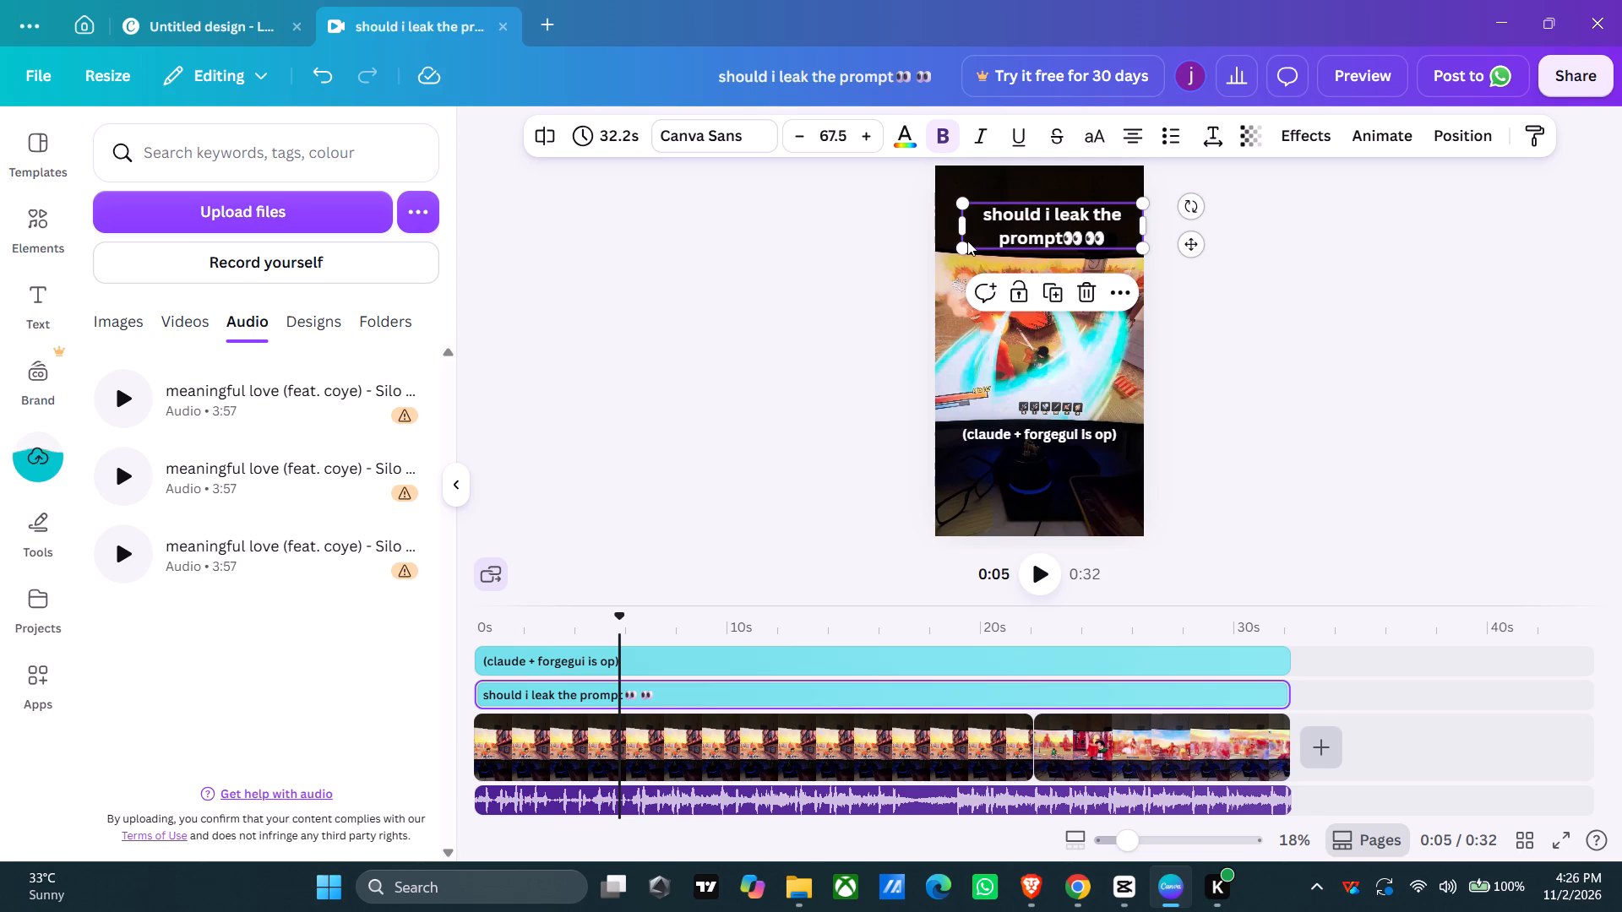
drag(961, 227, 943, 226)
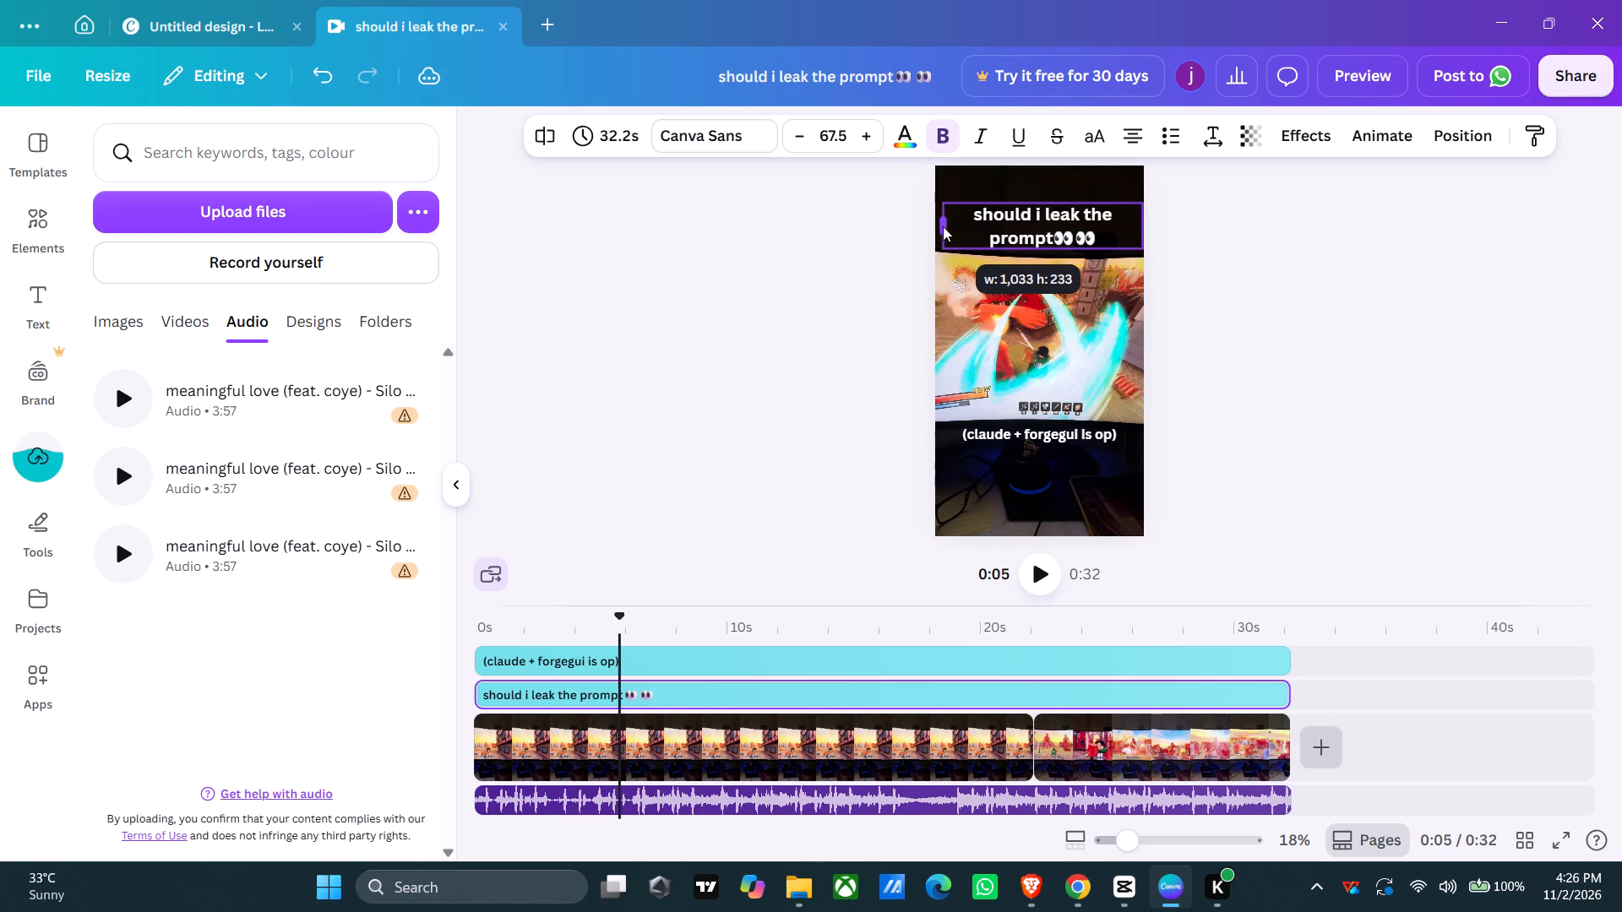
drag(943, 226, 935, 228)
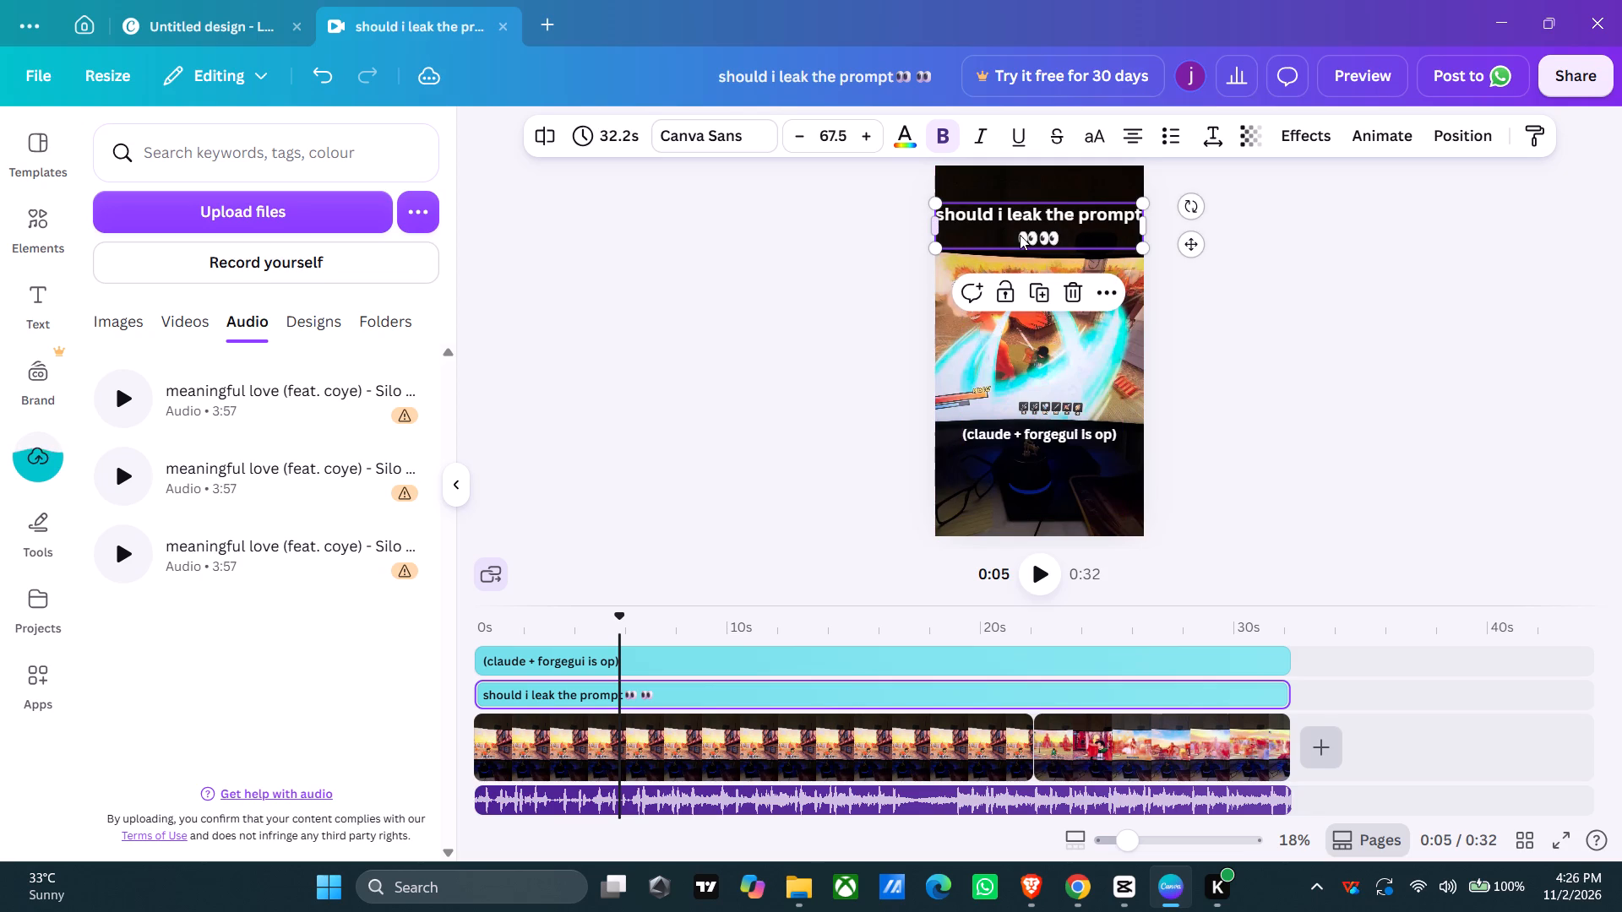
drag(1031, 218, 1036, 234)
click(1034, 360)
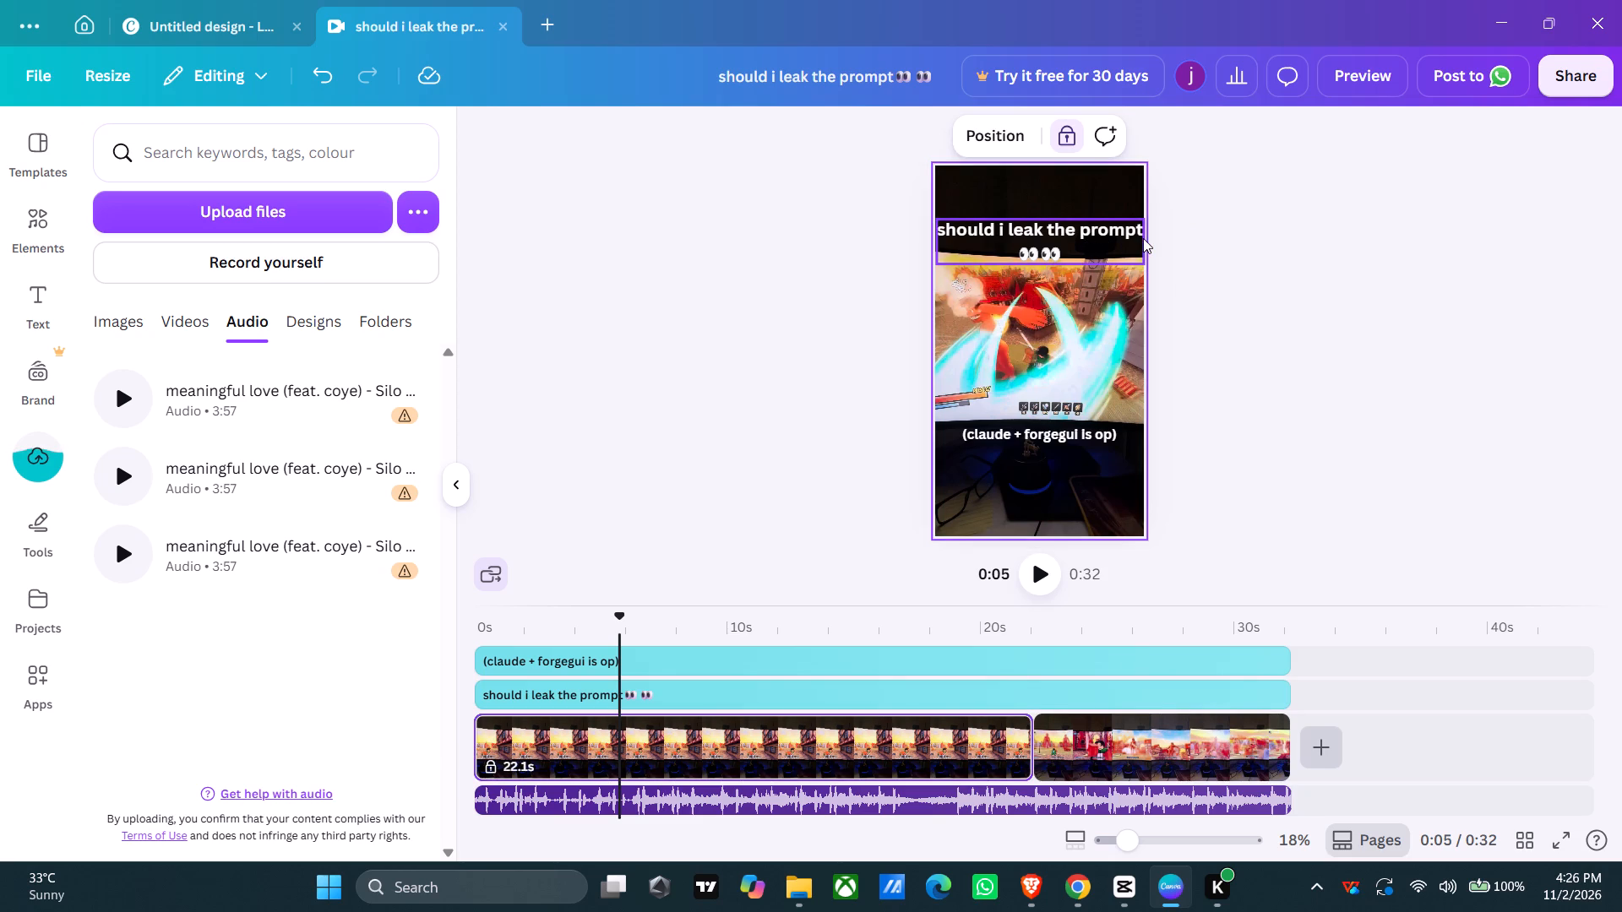
Narrow the heading so "prompt👀👀" wraps onto the second line, and align its box with the frame's right edge.
click(997, 251)
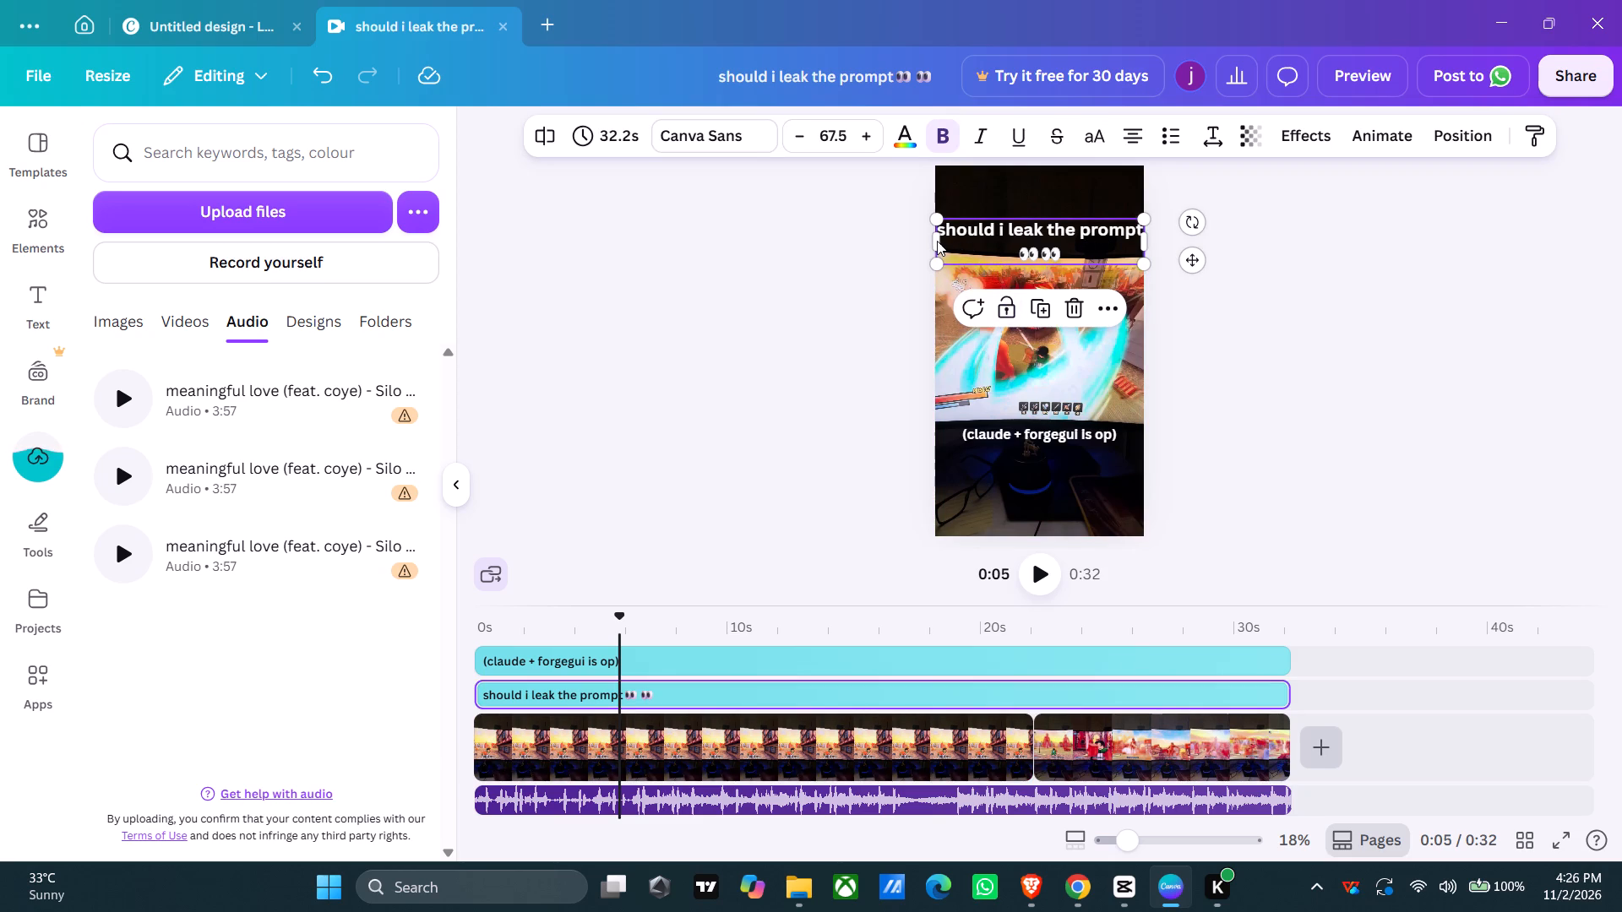
drag(935, 240, 955, 243)
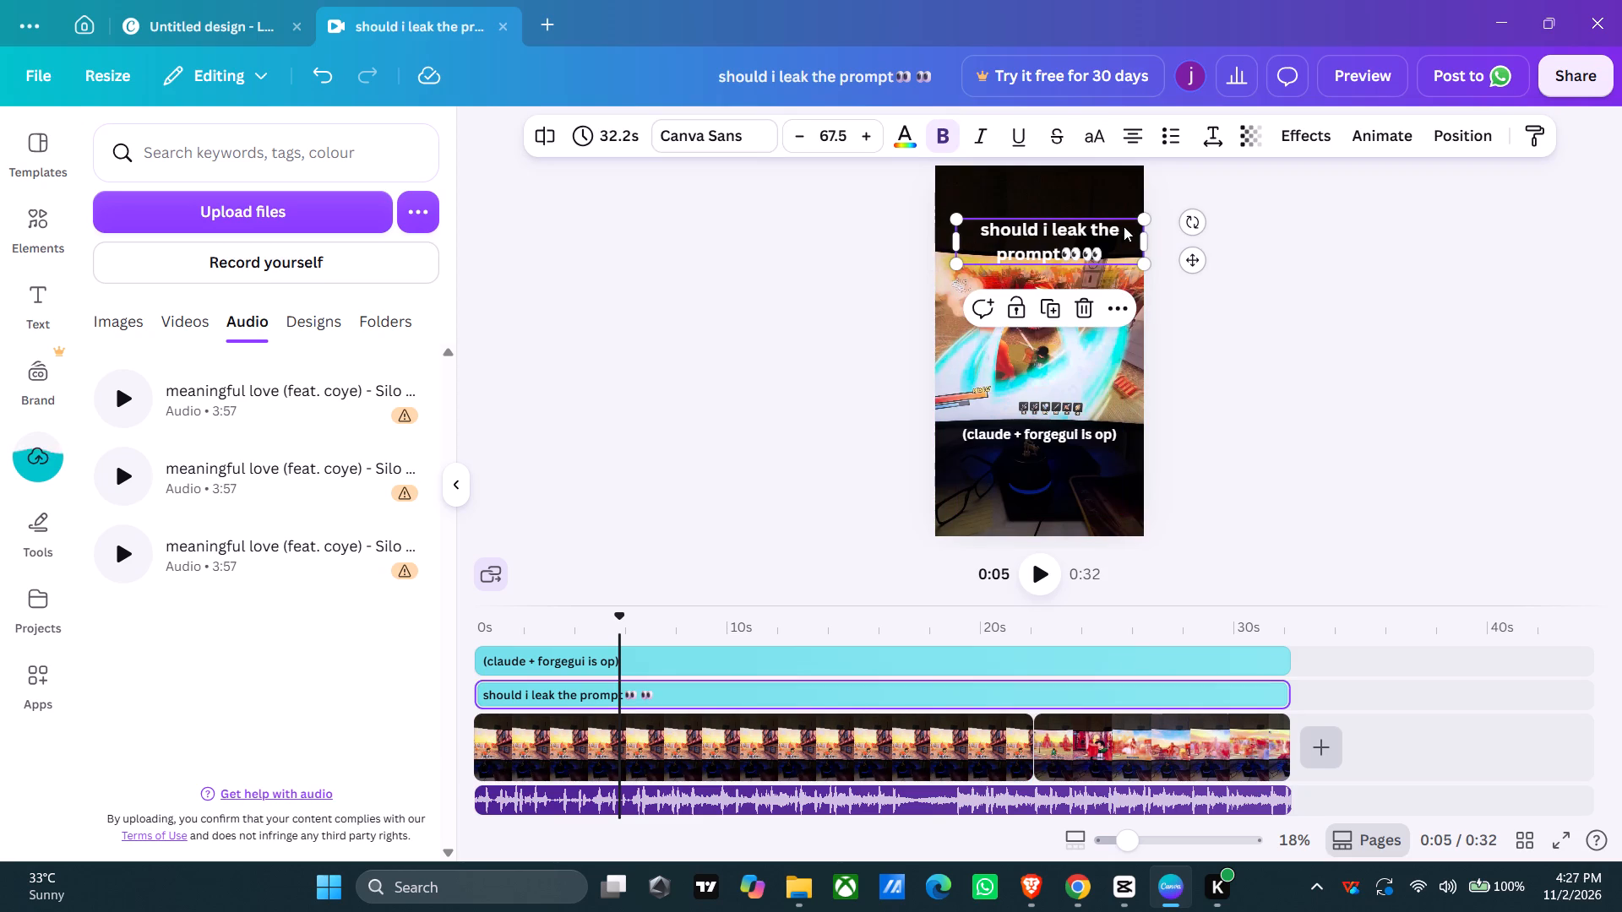
drag(1143, 236, 1126, 241)
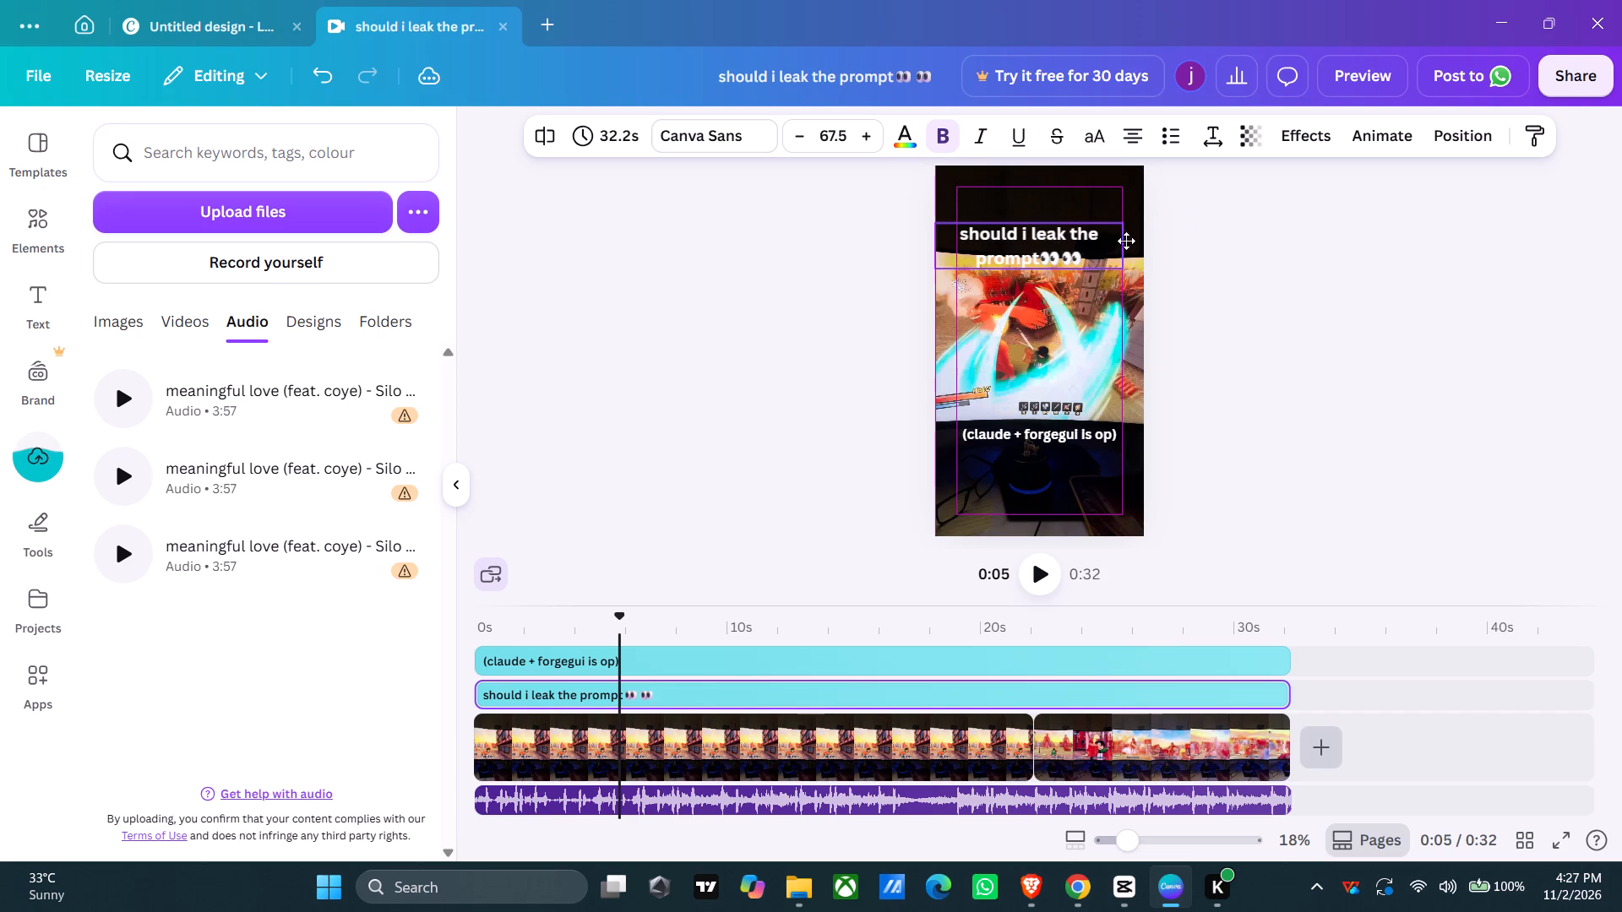
drag(1126, 241, 1127, 241)
drag(1053, 242, 1075, 236)
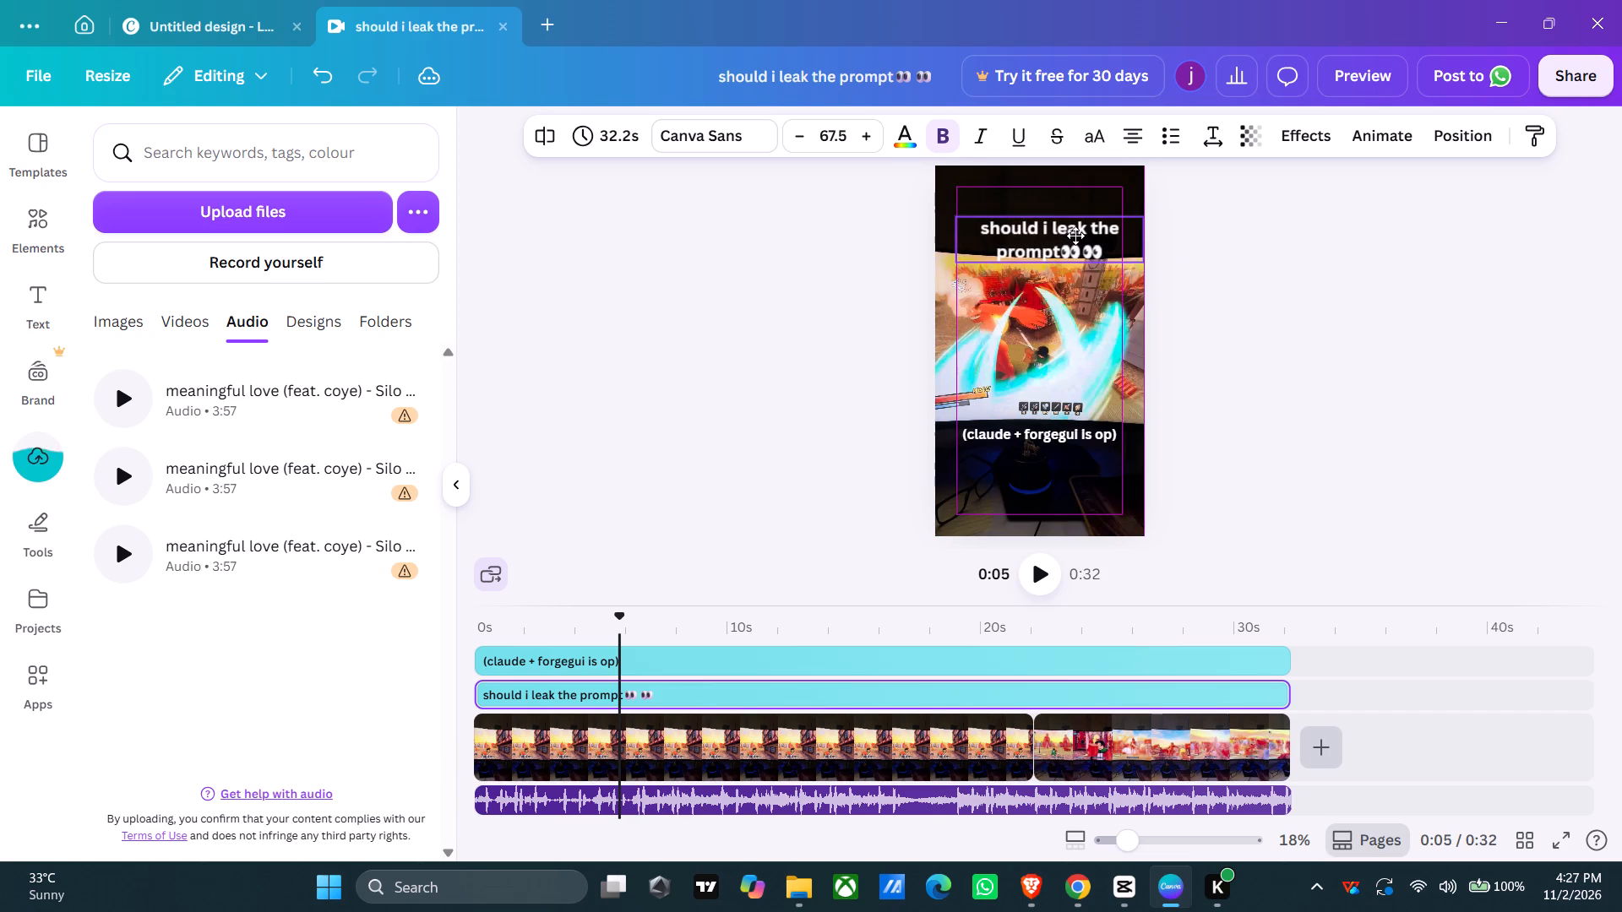
drag(1075, 236, 1075, 235)
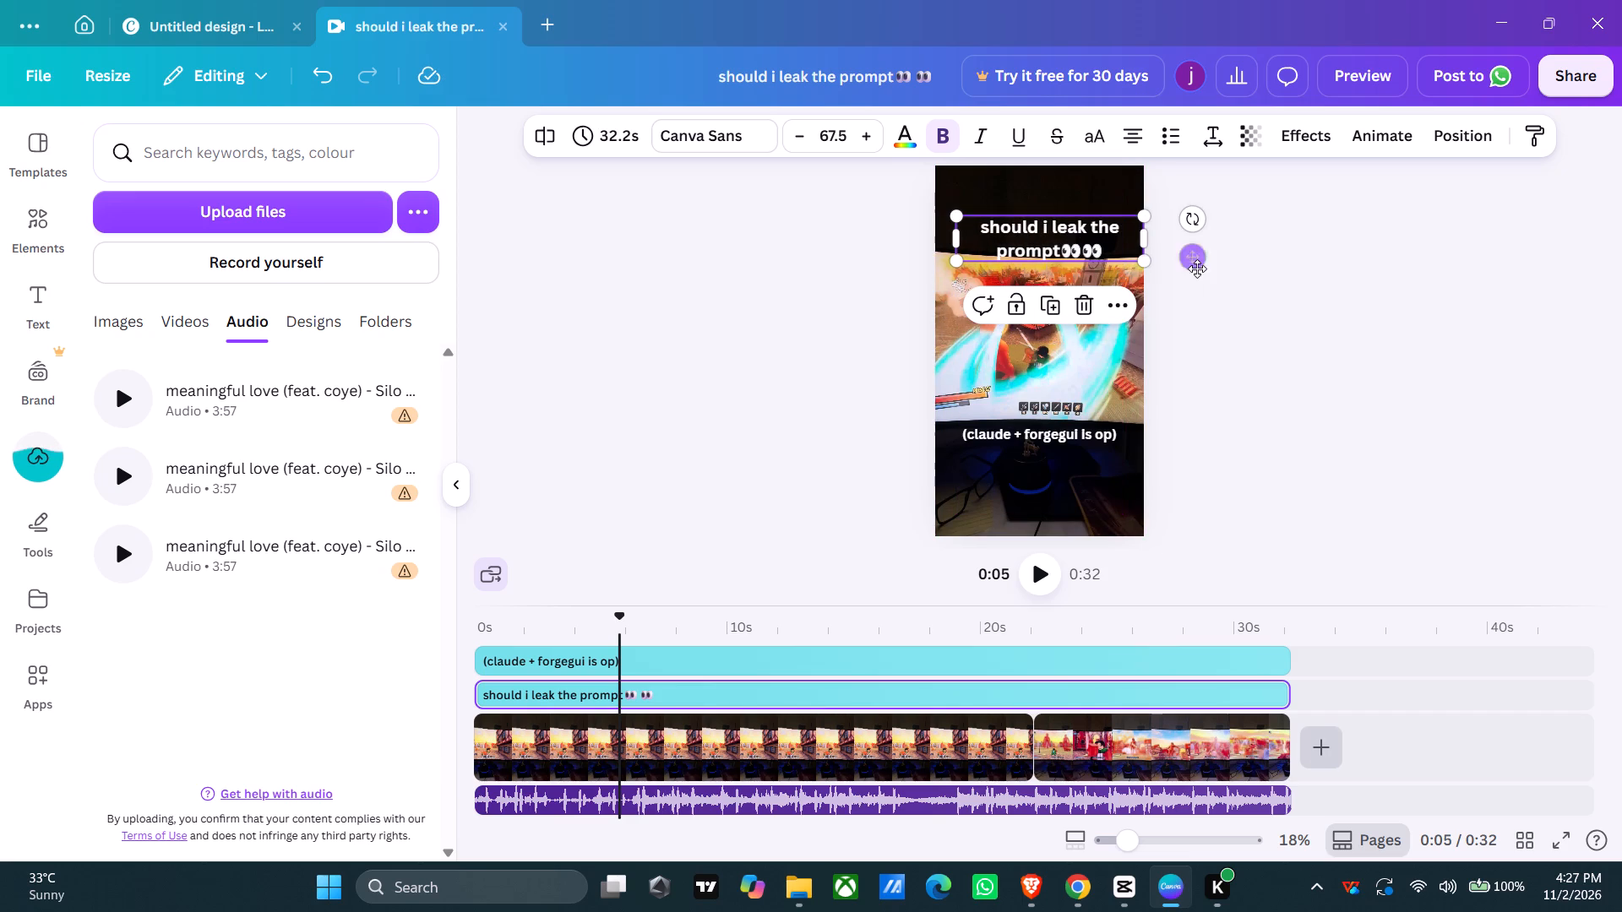
click(1198, 269)
click(1186, 289)
click(1012, 319)
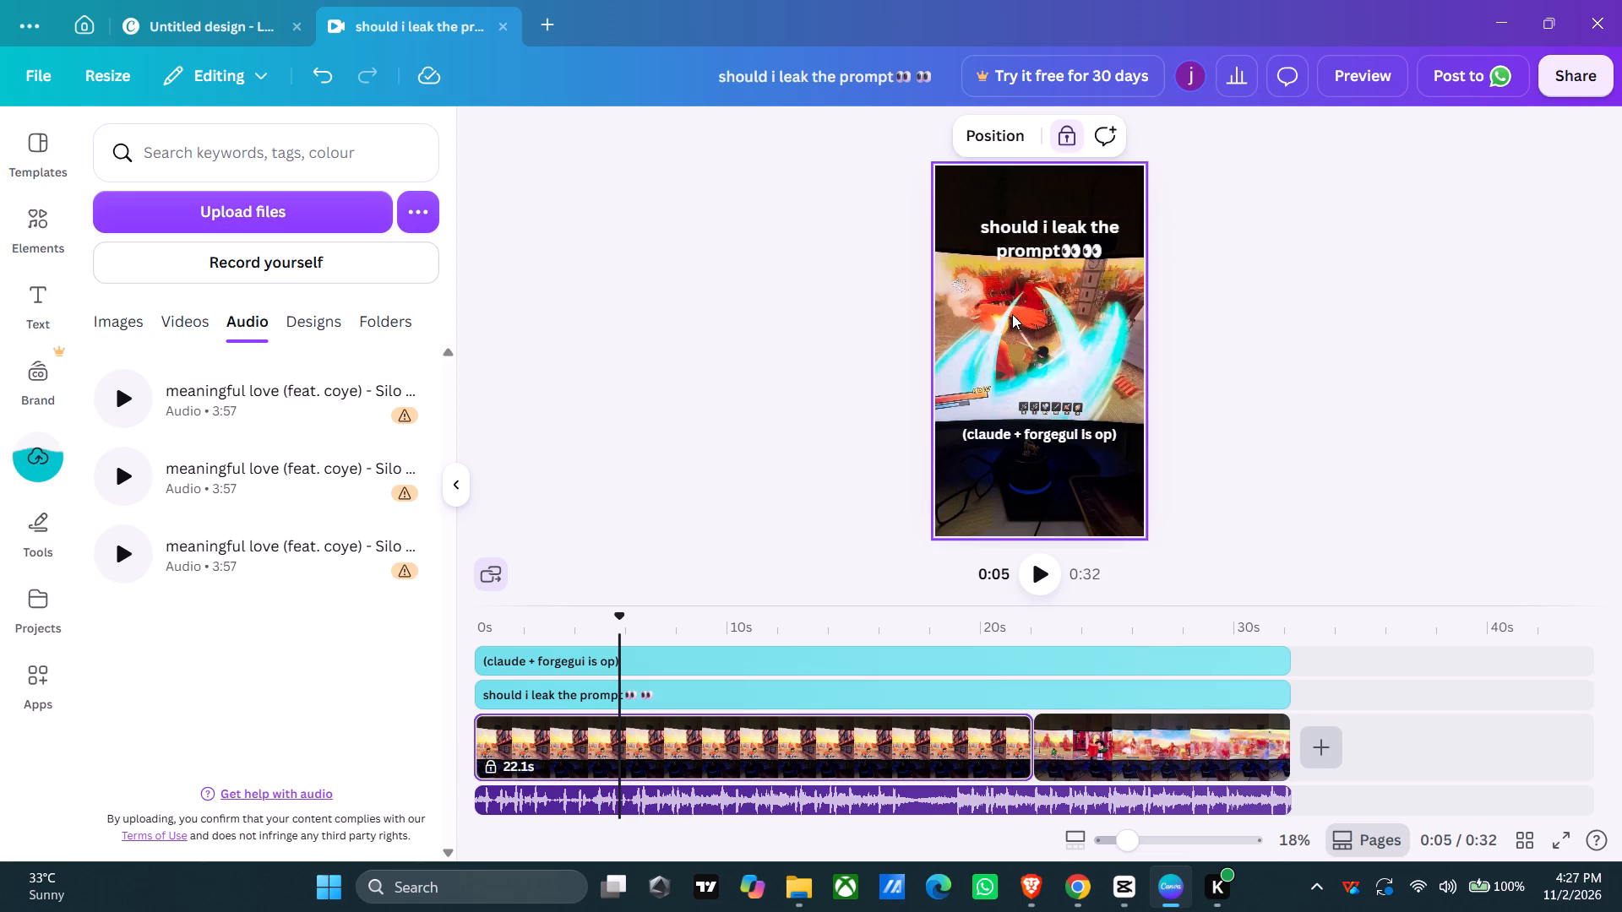
Play the reel briefly to check the heading, and nudge the heading slightly higher above the gameplay area.
click(1039, 566)
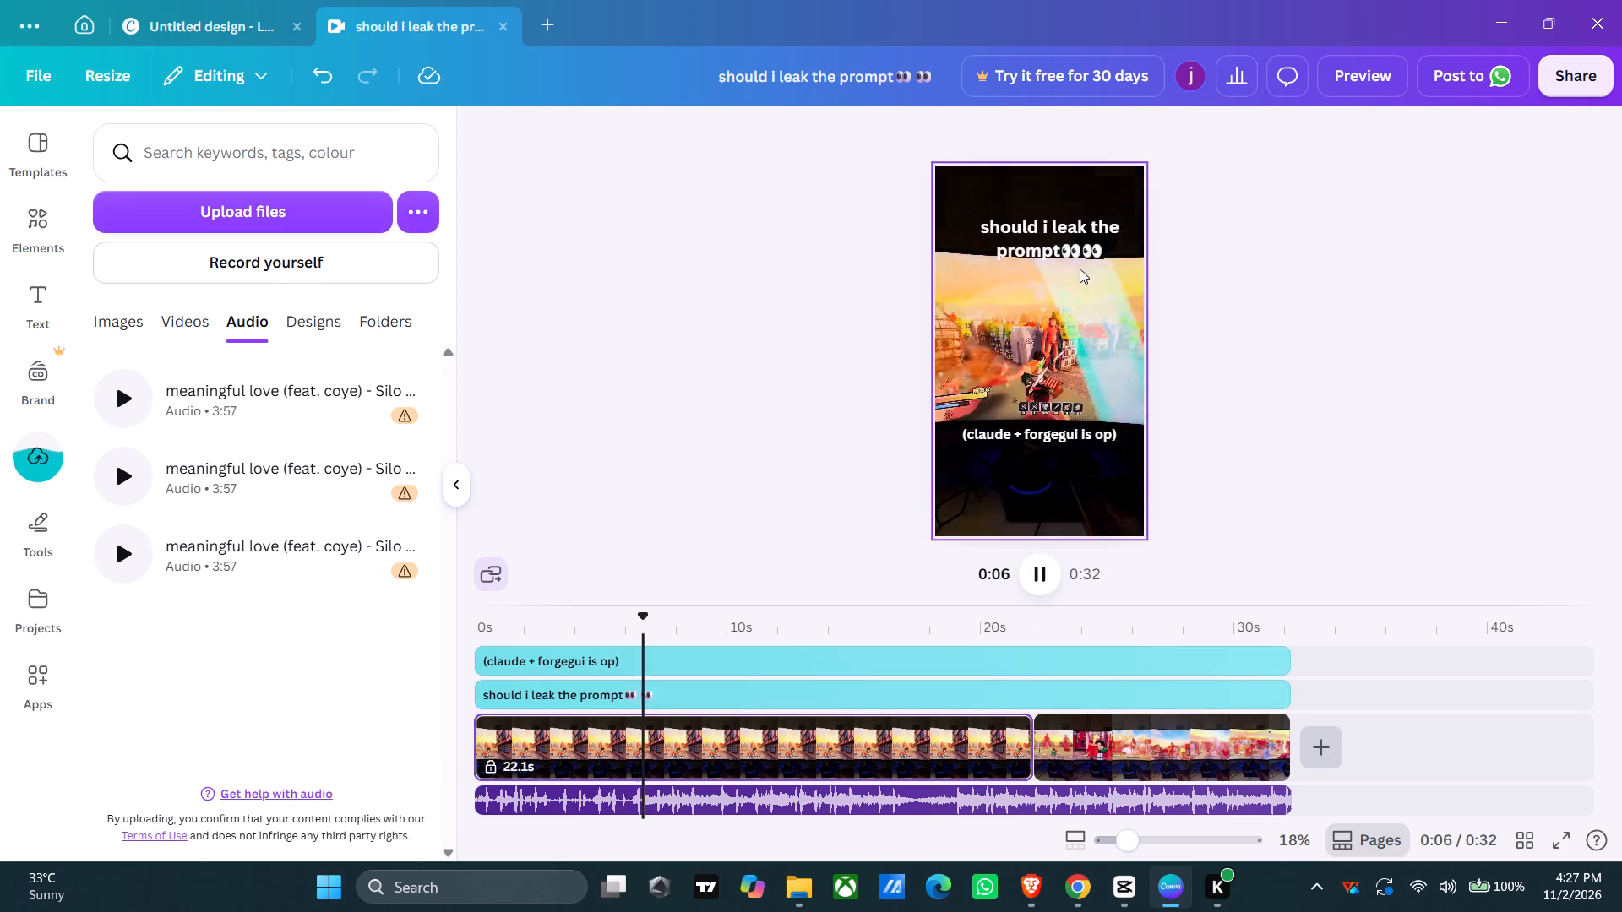
click(1049, 231)
click(1048, 231)
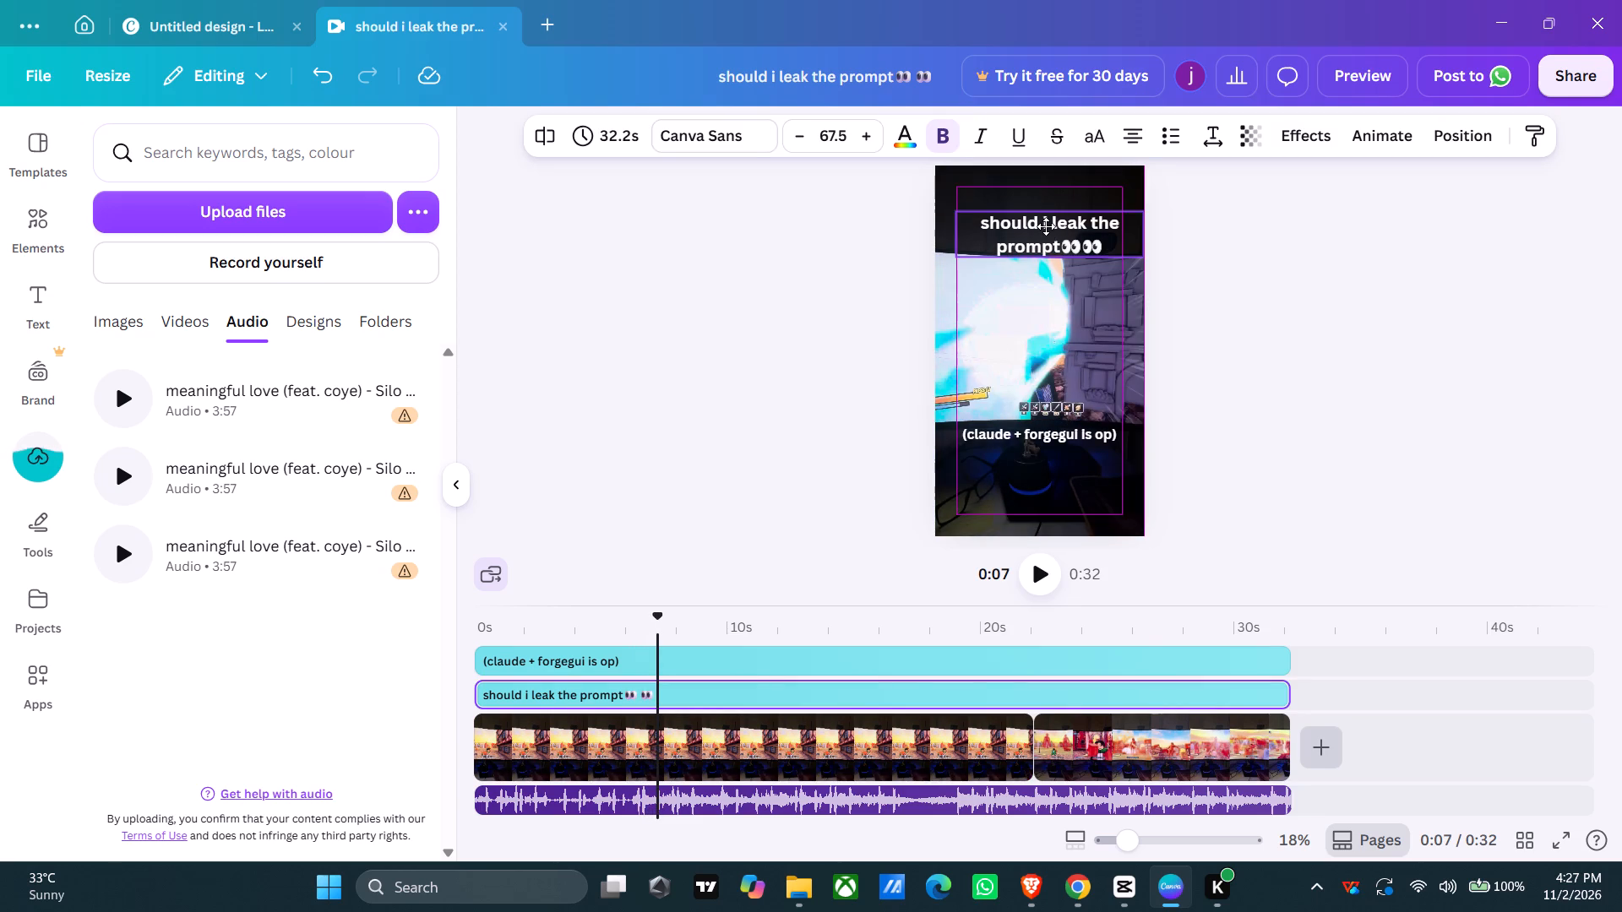
click(1030, 412)
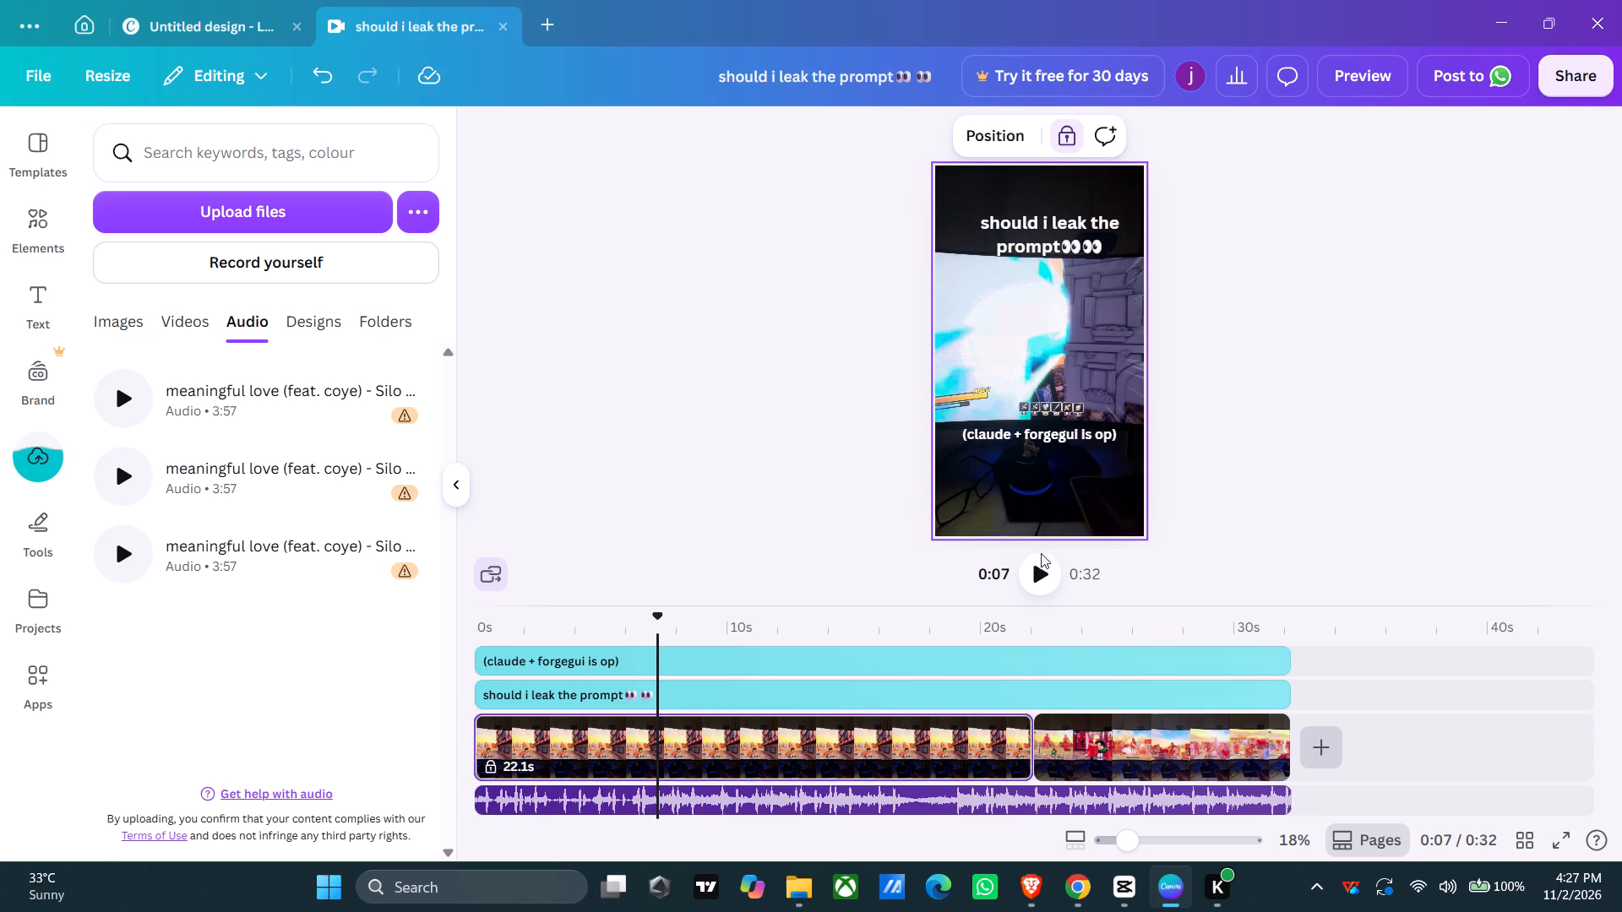
Play the reel from about 7 to 11 seconds to check the heading's placement.
click(1043, 562)
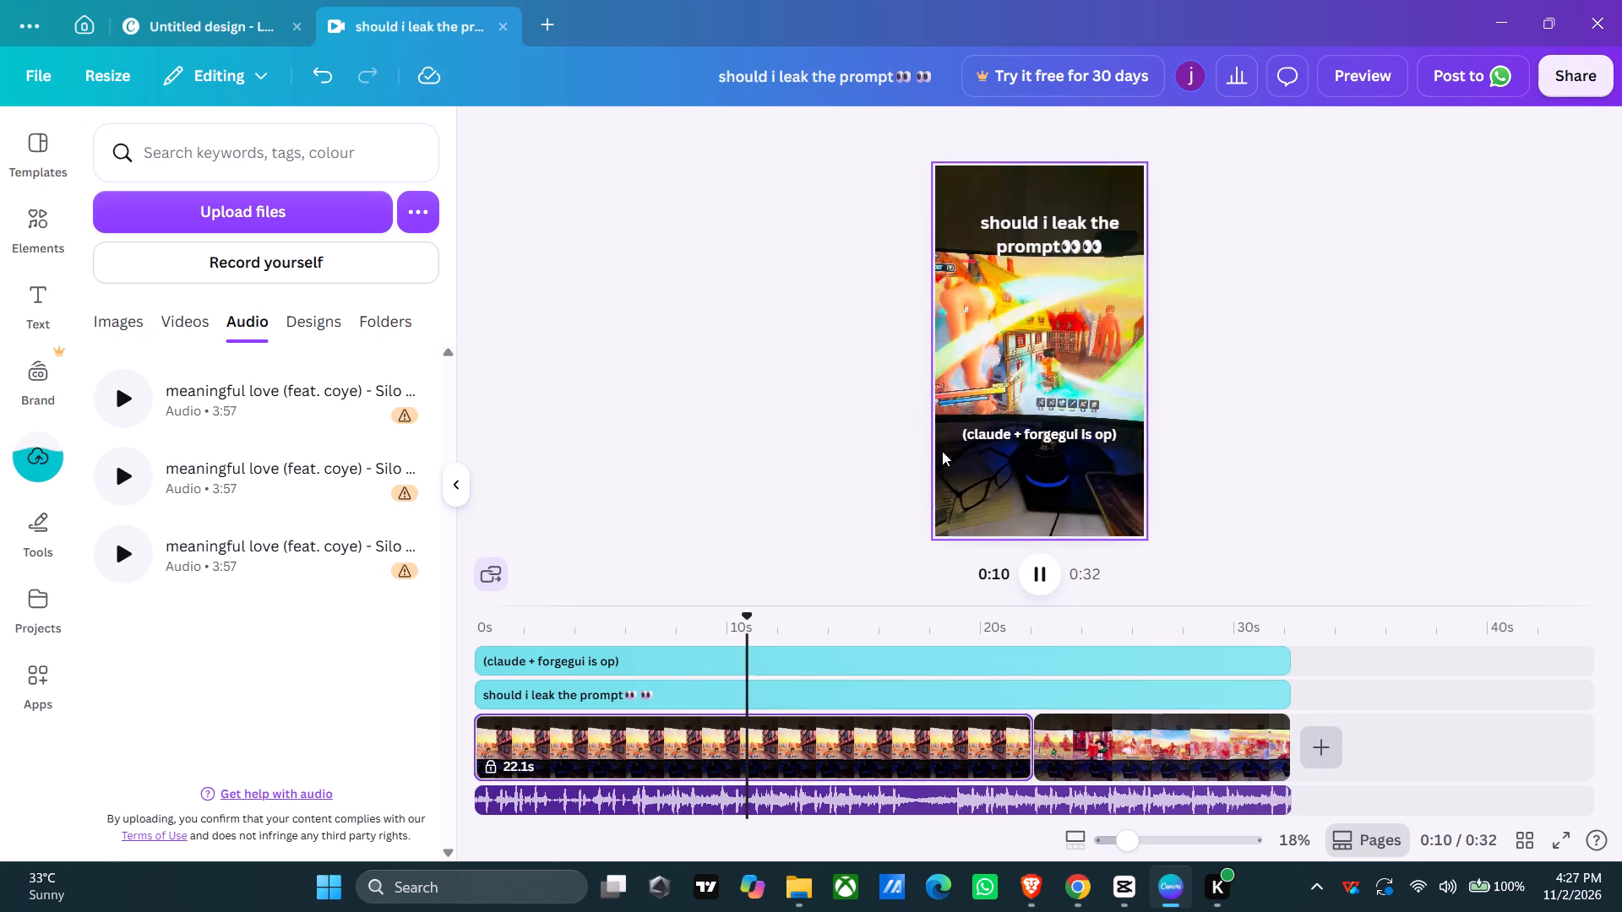
click(1026, 391)
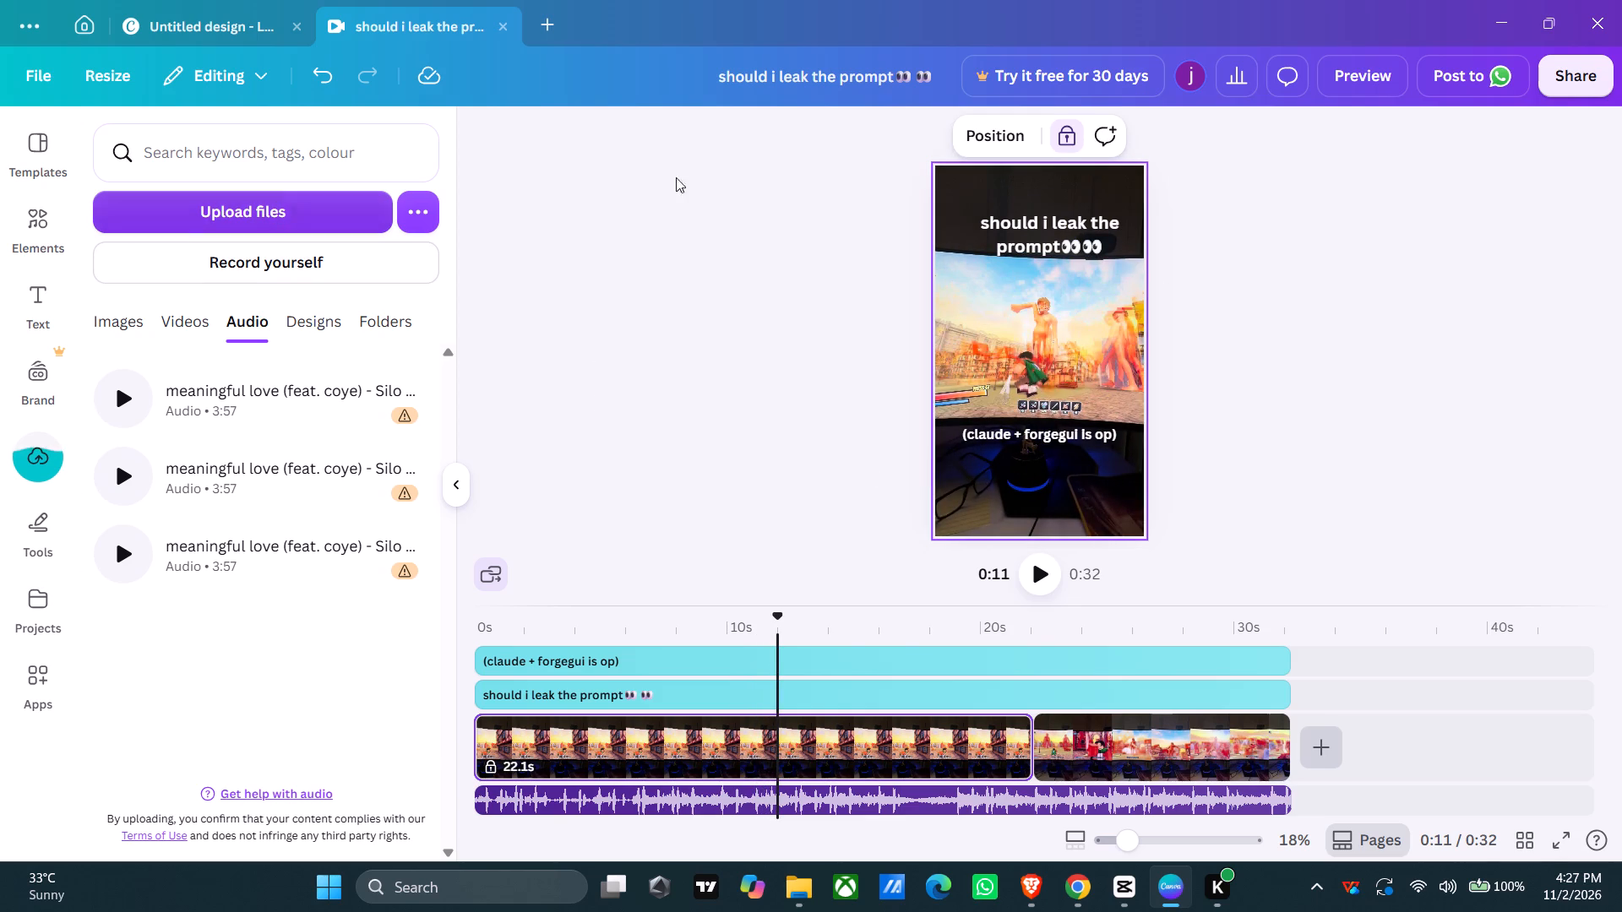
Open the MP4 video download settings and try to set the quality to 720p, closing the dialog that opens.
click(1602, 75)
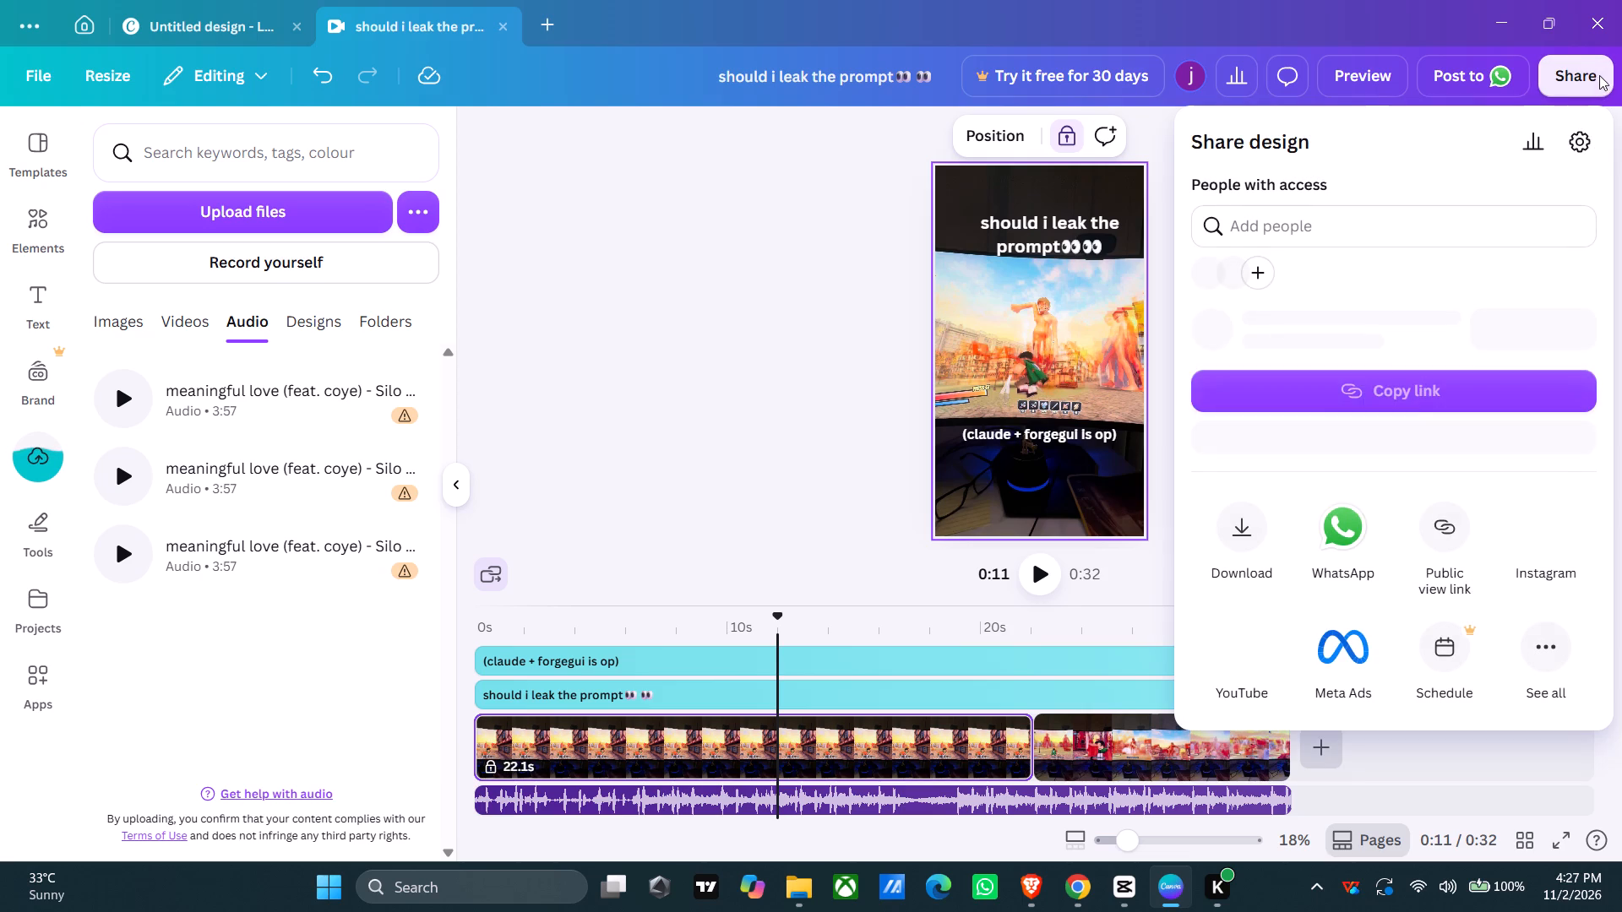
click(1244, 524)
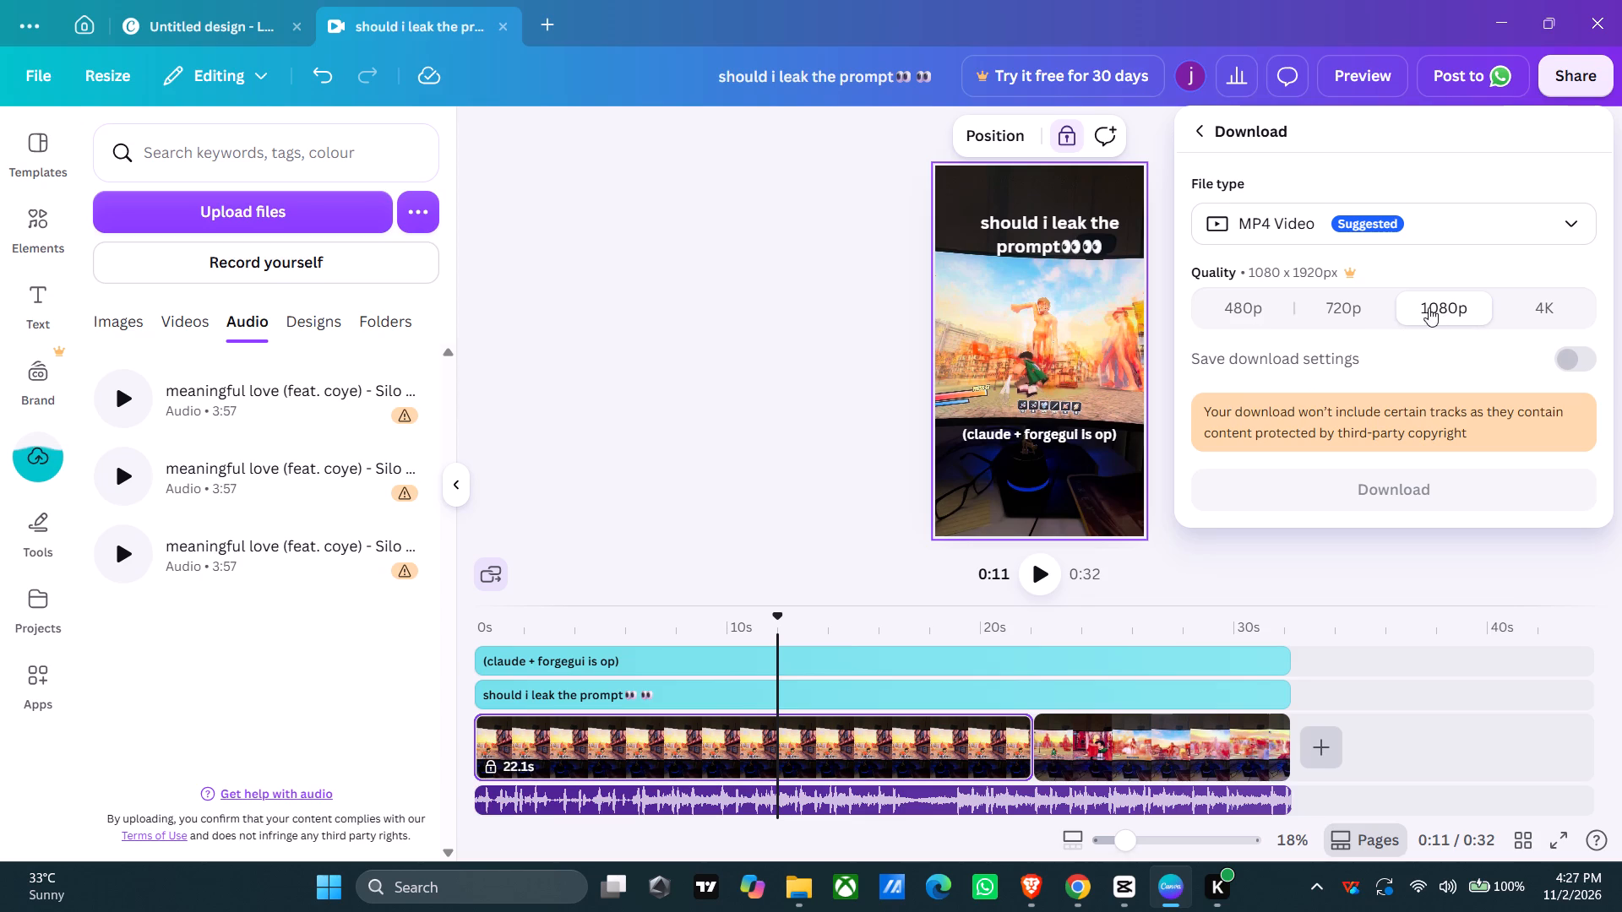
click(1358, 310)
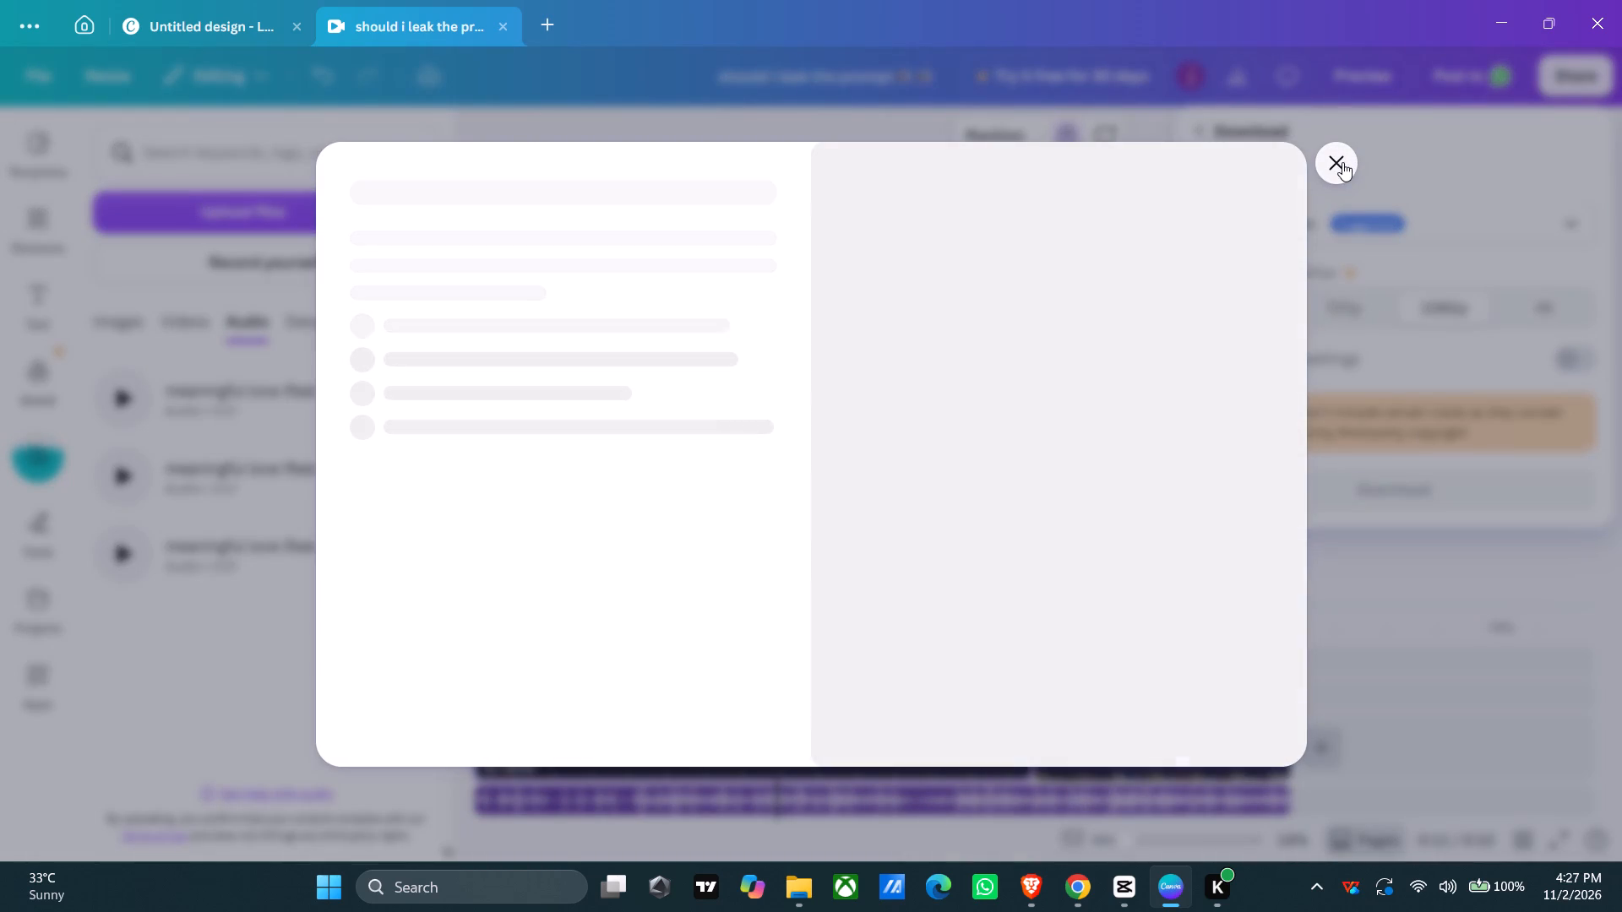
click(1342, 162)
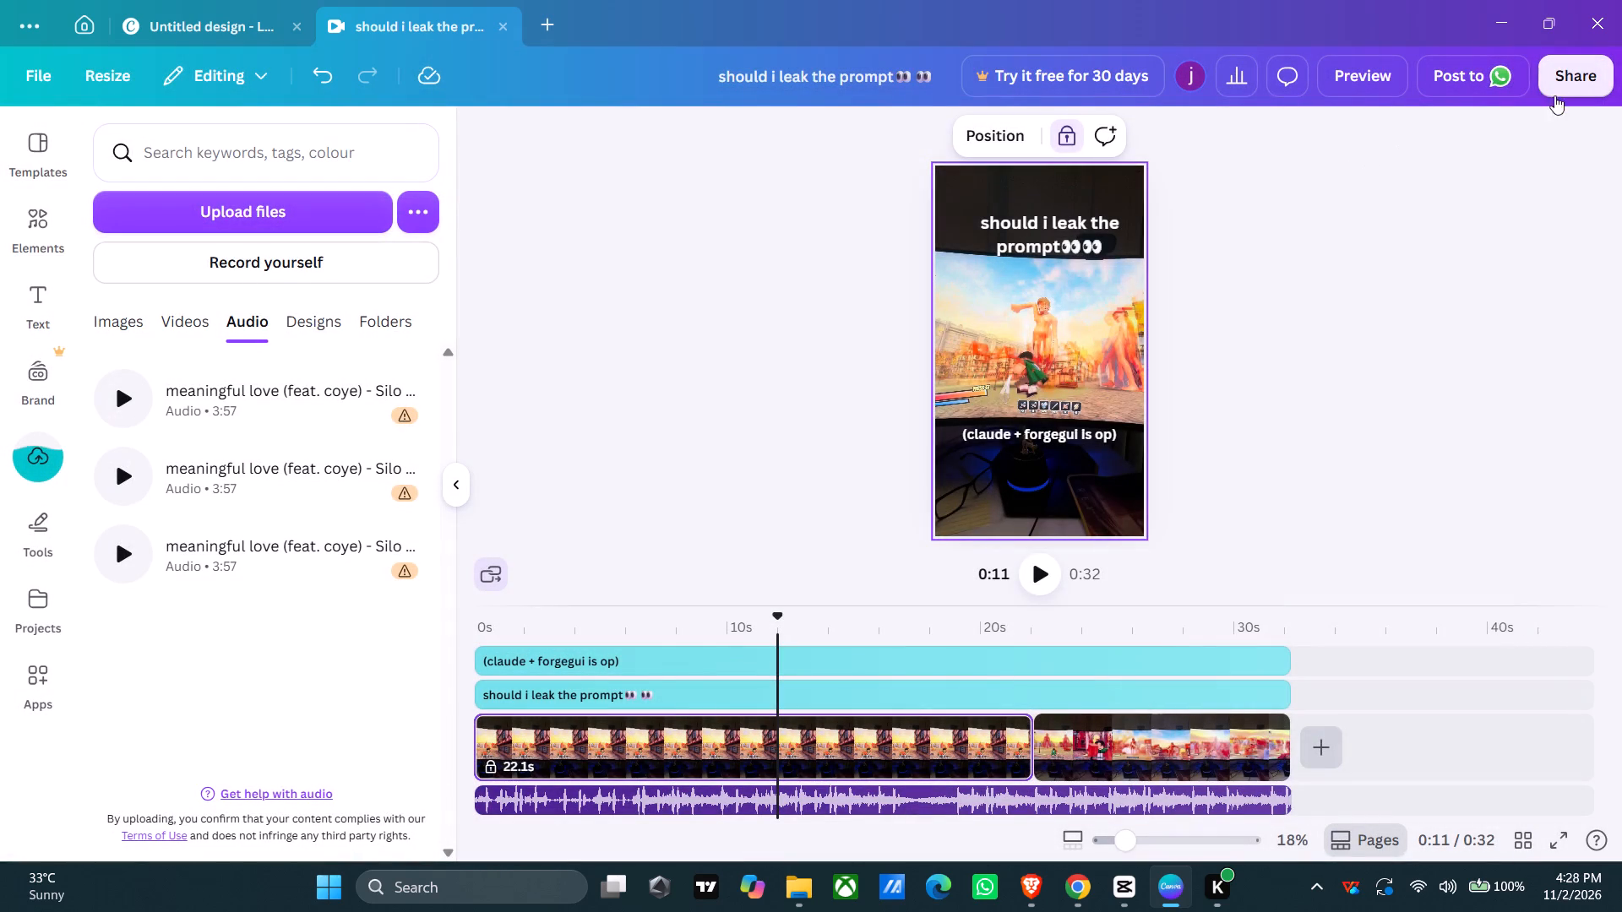
Reopen the MP4 video download settings at 1080p and open the details of the issue flagged for the download.
click(1576, 84)
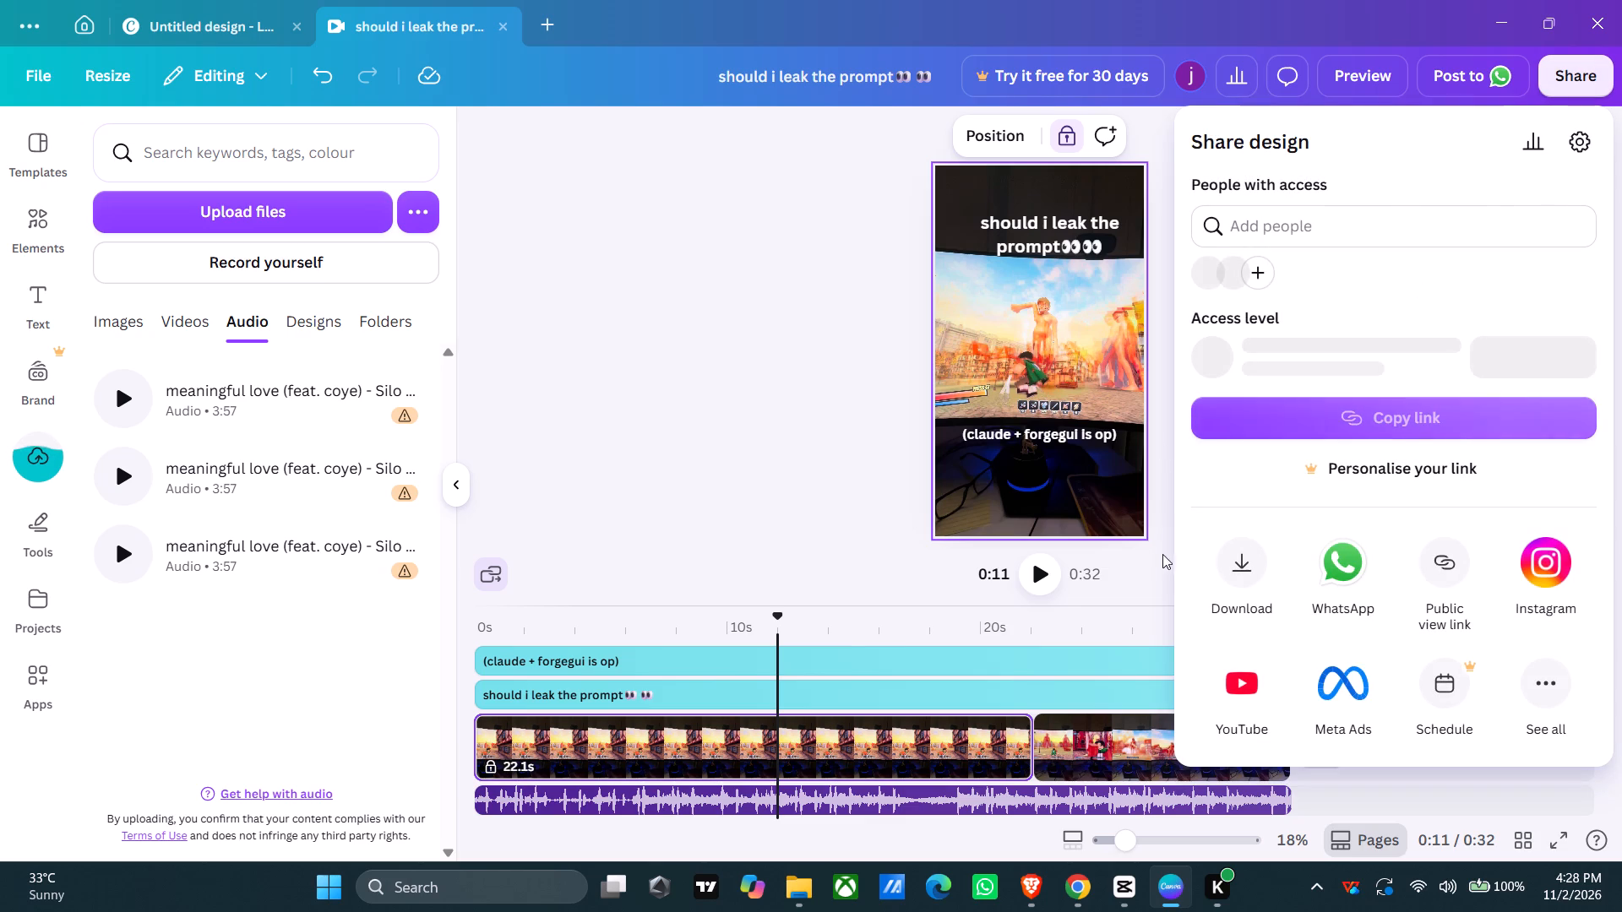
click(1226, 560)
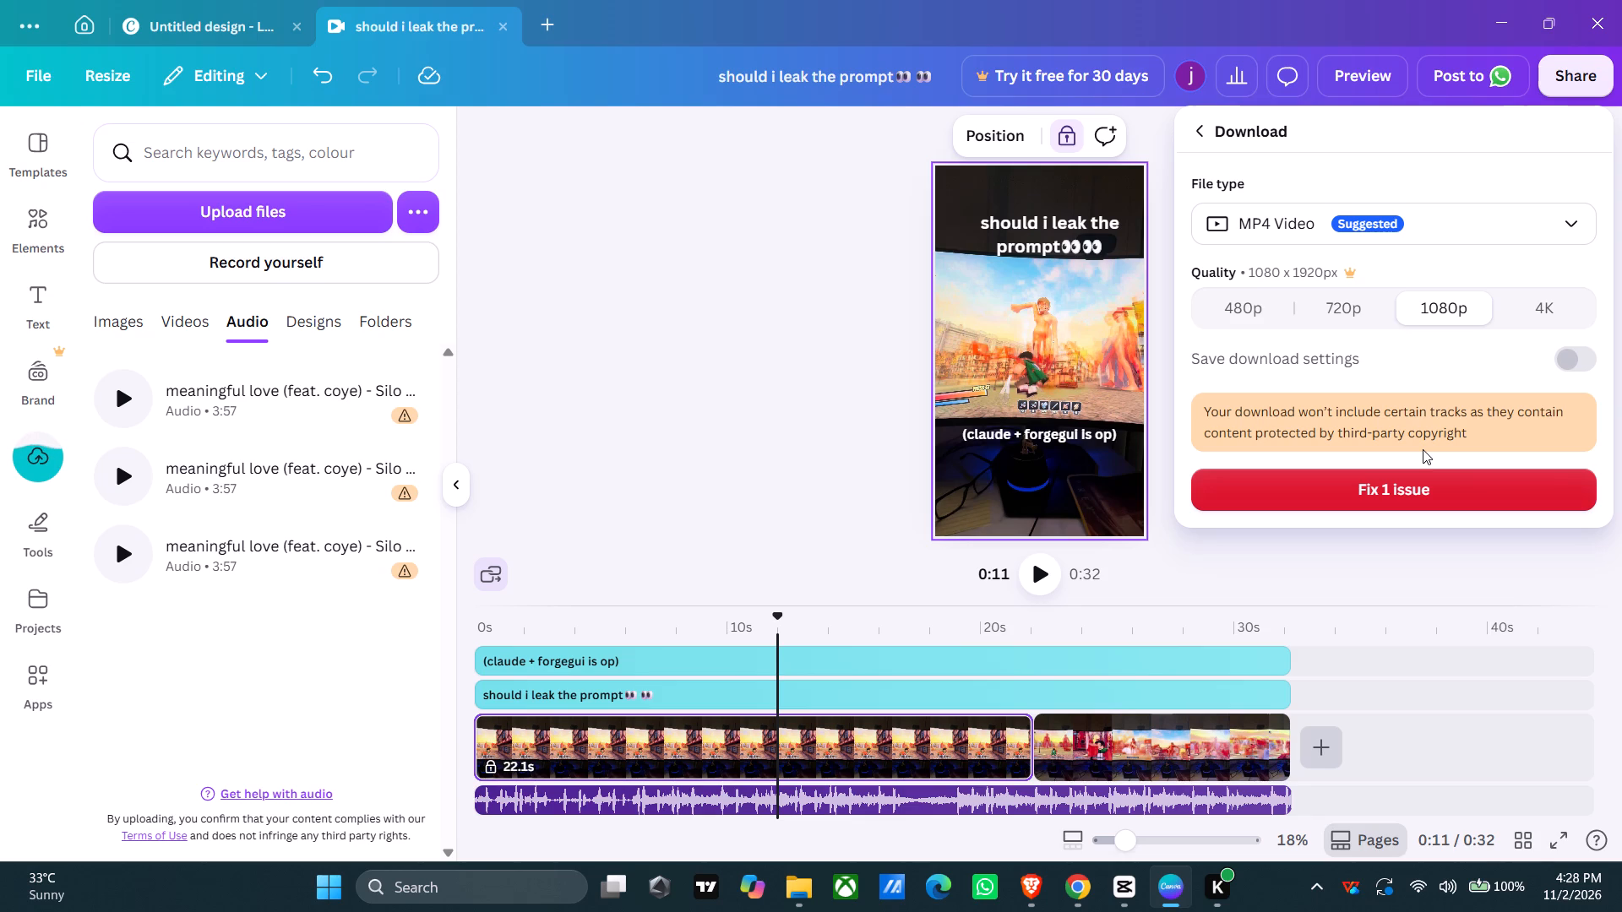
click(1430, 503)
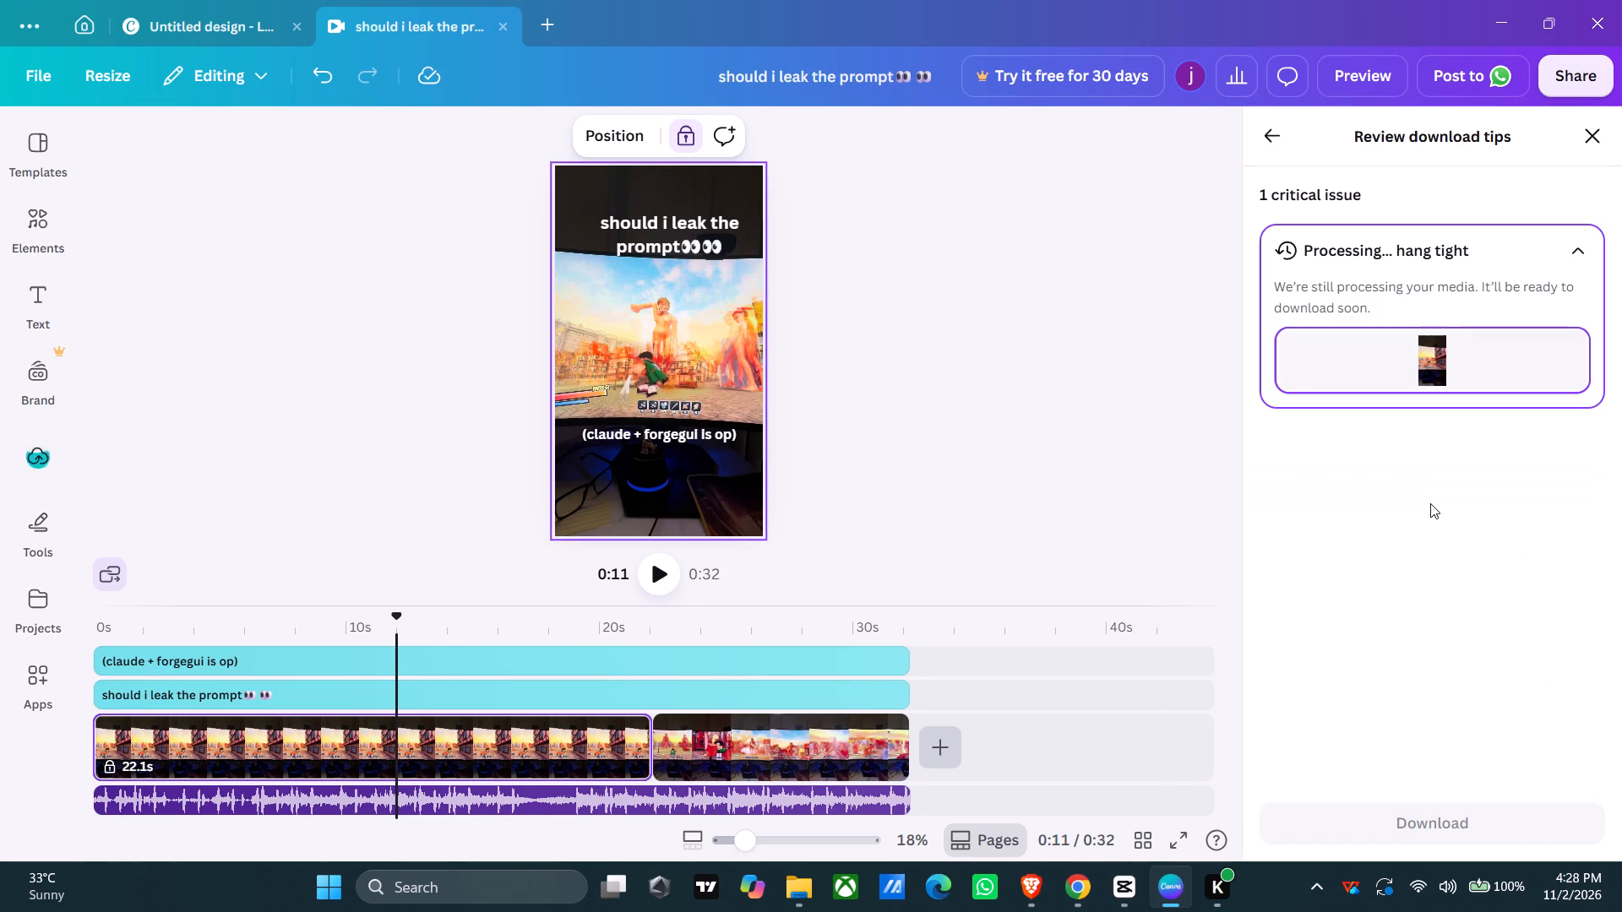
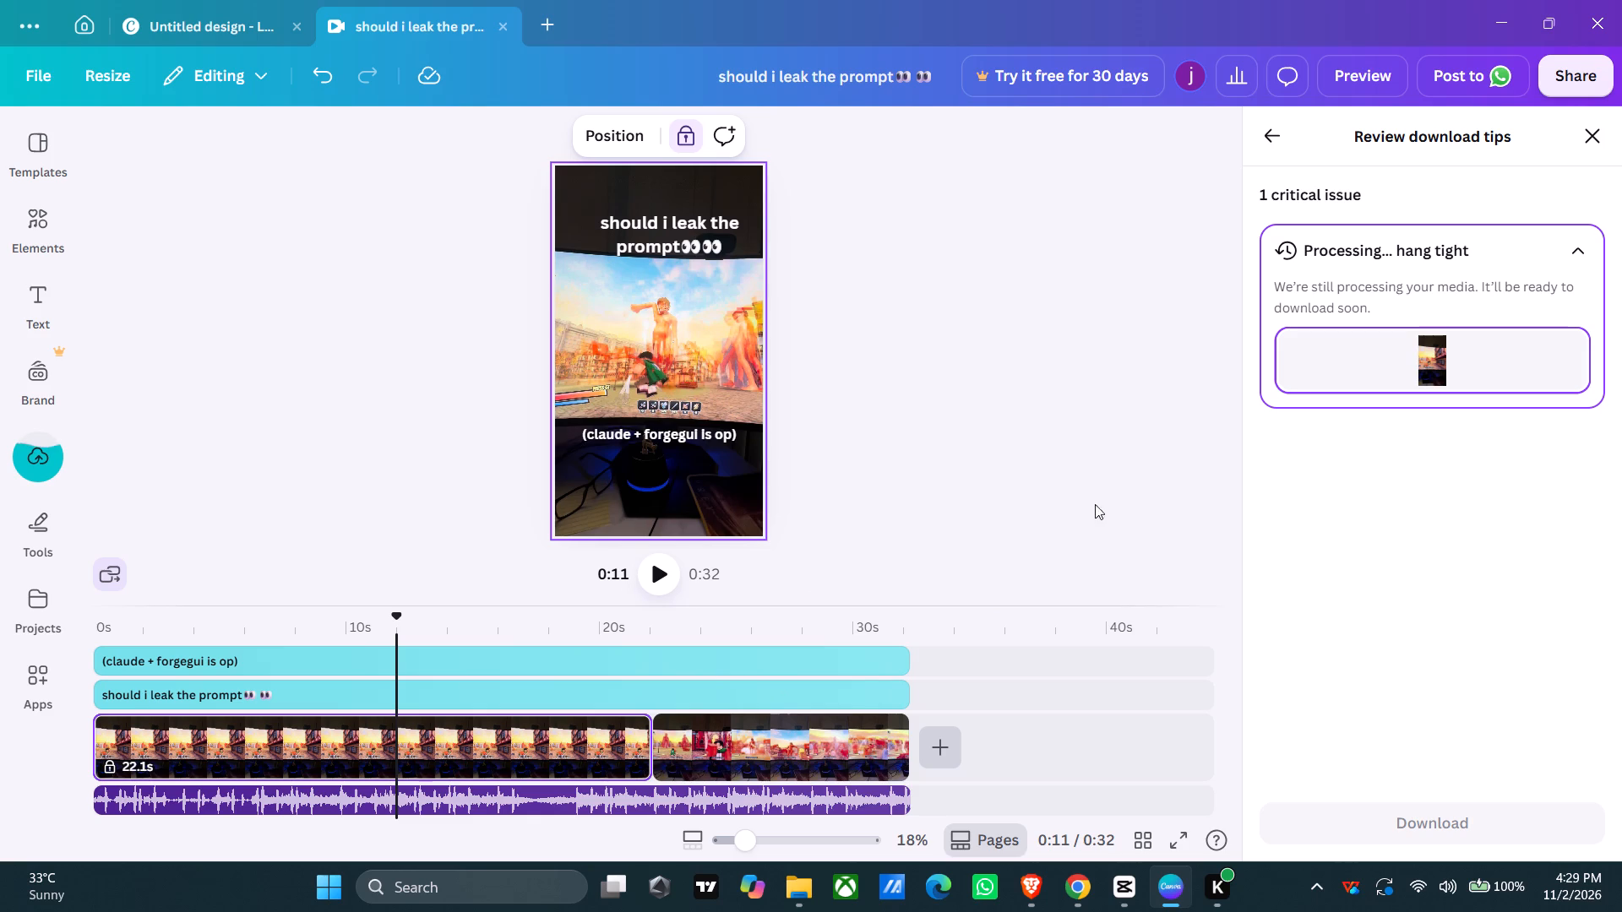
Inspect the page flagged in the download review and play the reel, jumping back to the start and to earlier moments.
click(1331, 383)
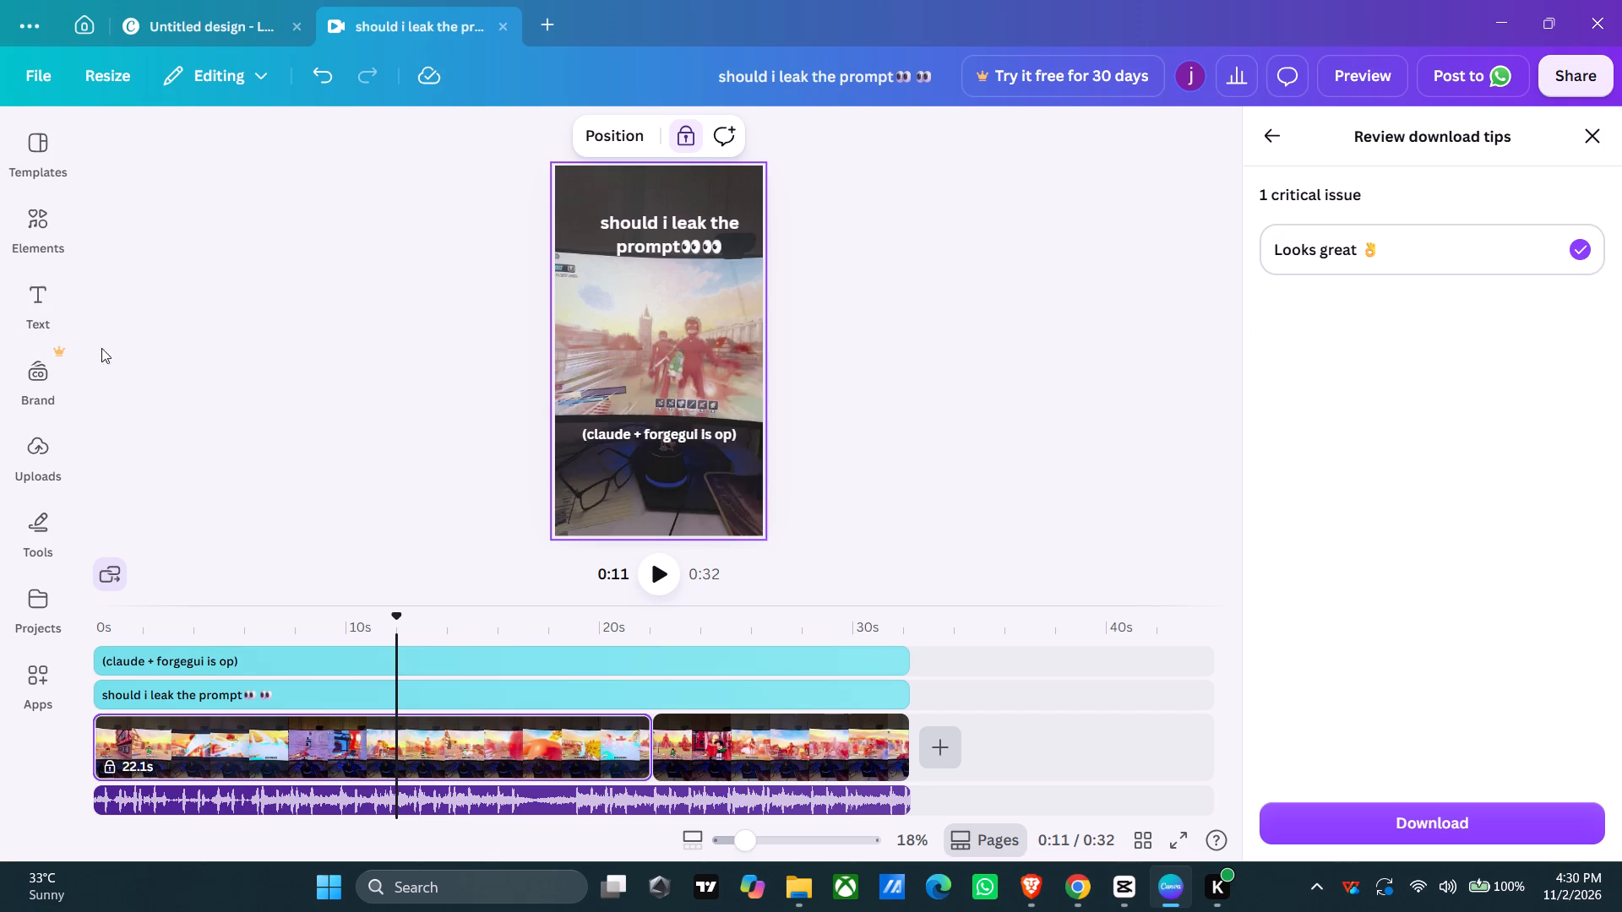
click(664, 567)
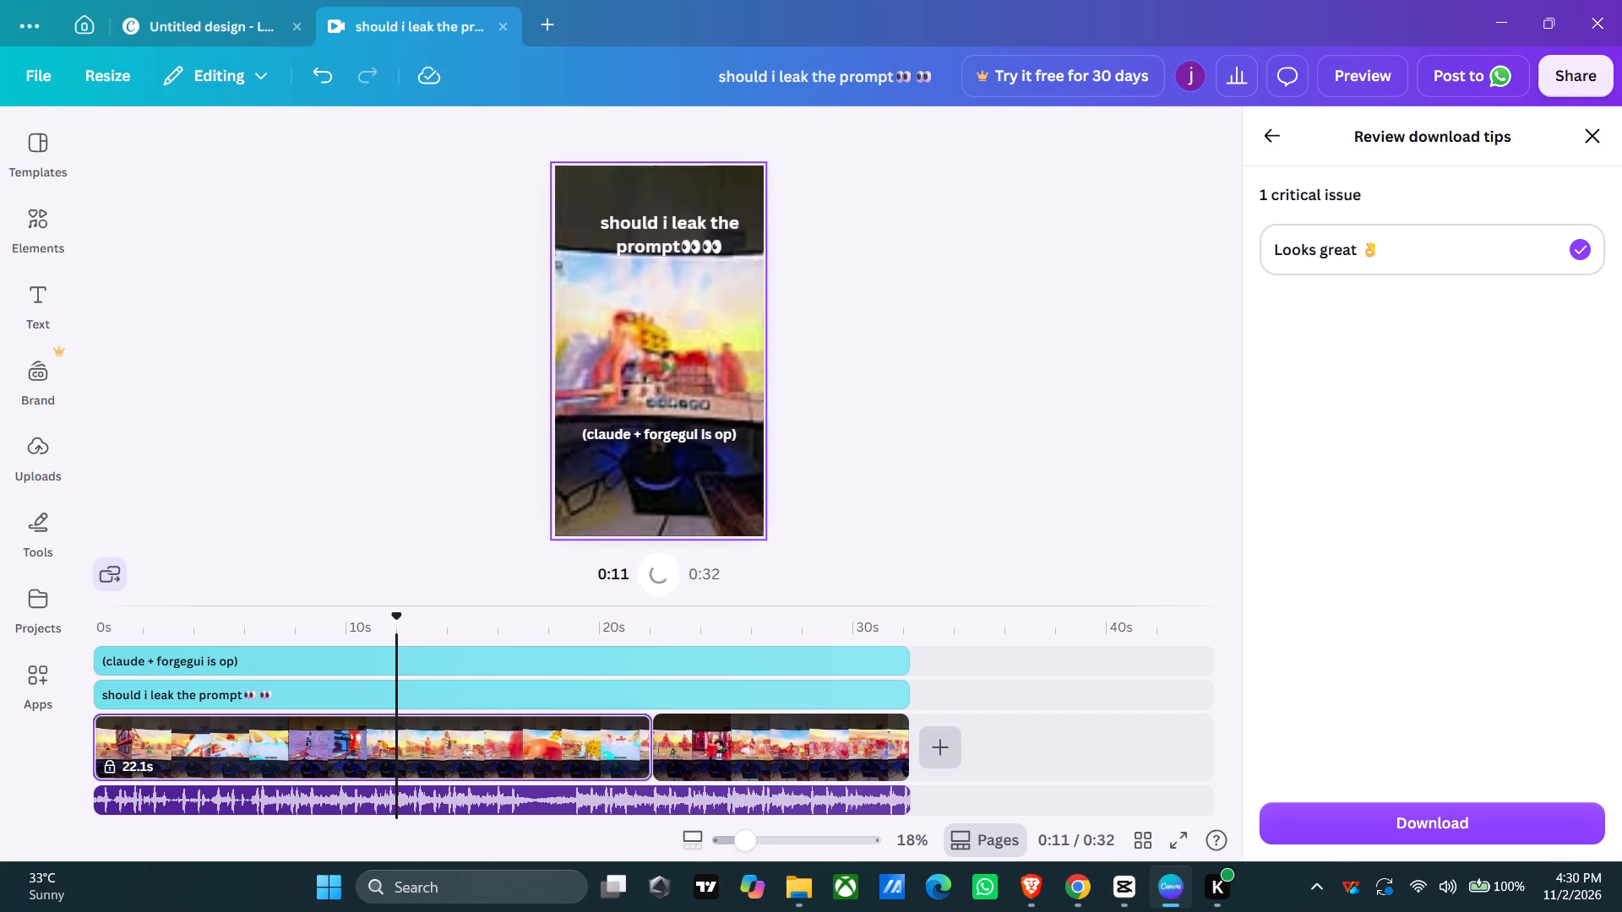
drag(396, 636, 87, 641)
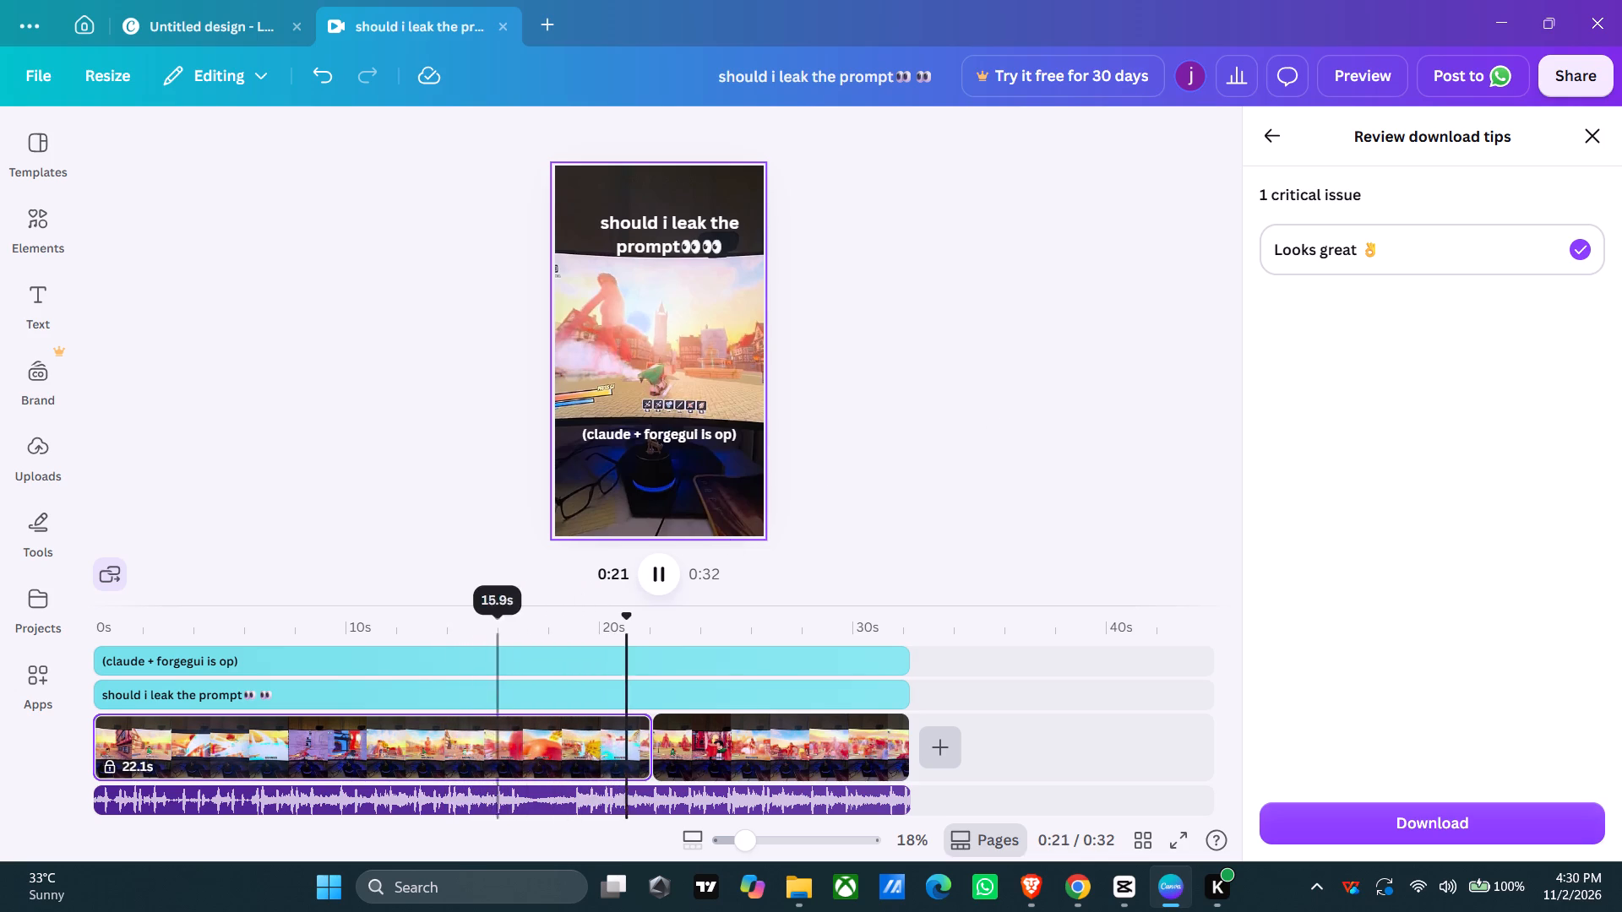
drag(434, 637, 376, 635)
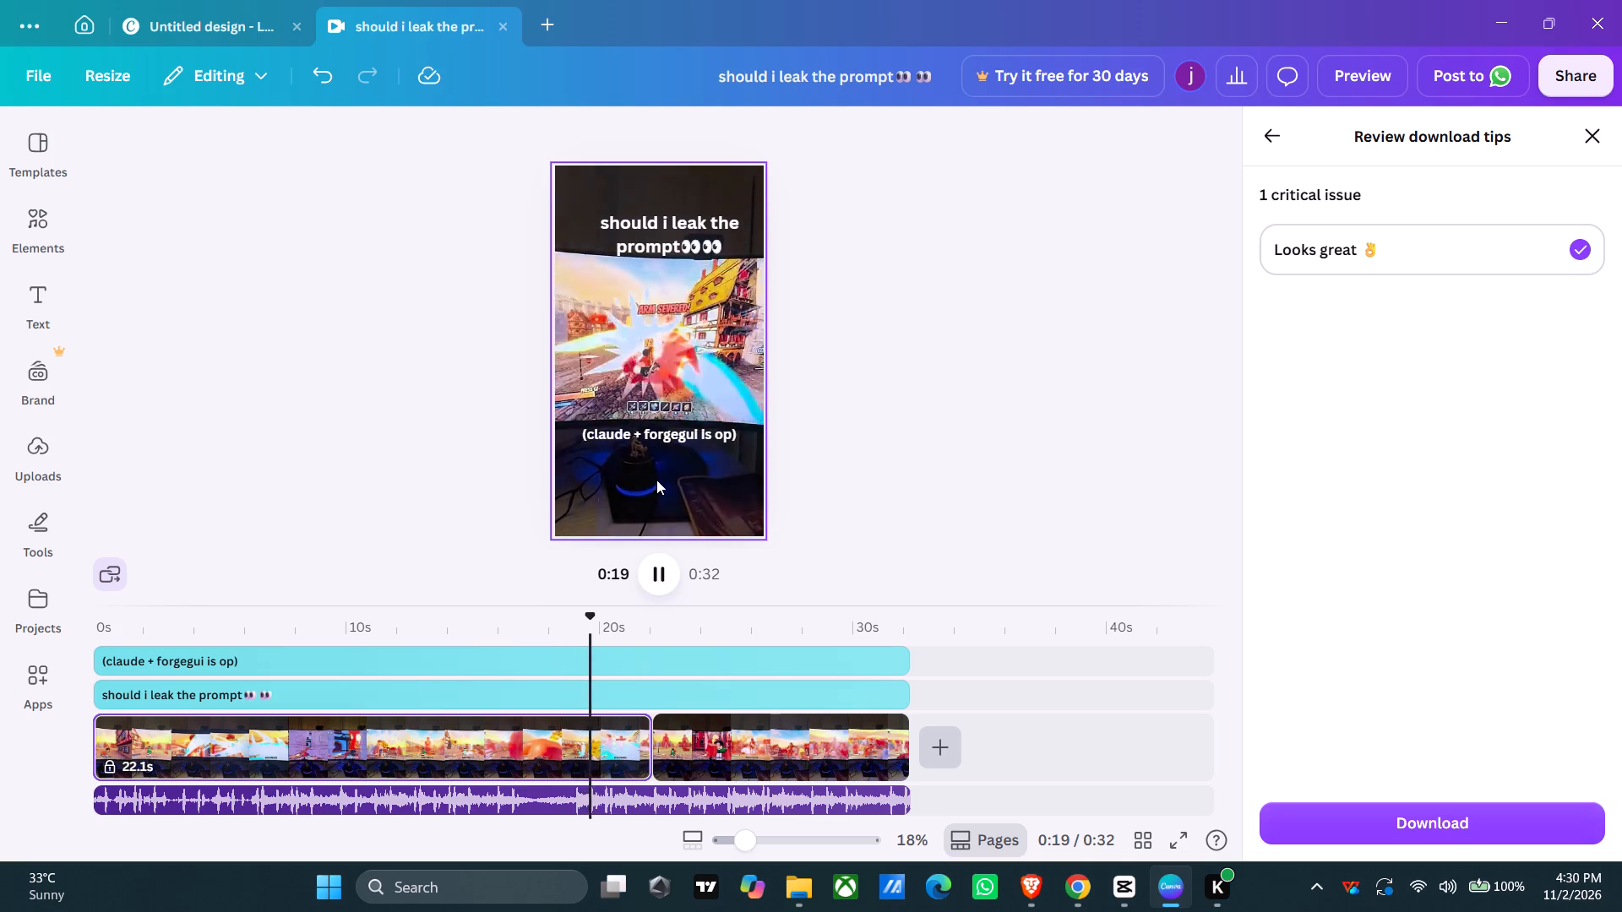
drag(609, 627, 143, 579)
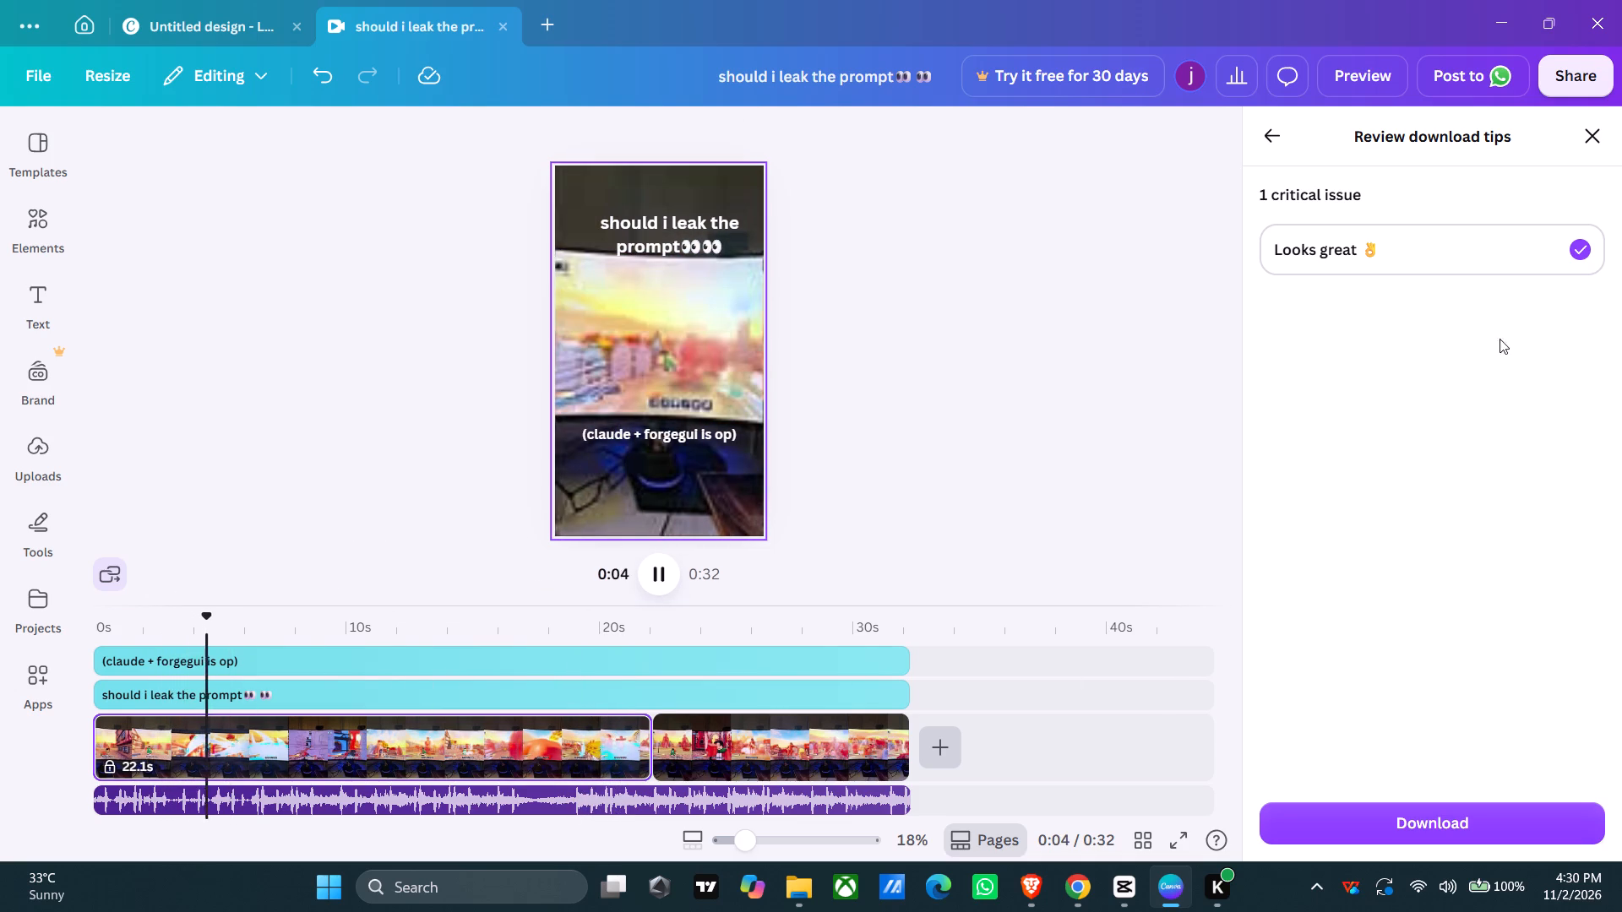
Leave the download review, close the download settings and play the reel from the start to about 30 seconds.
click(1572, 258)
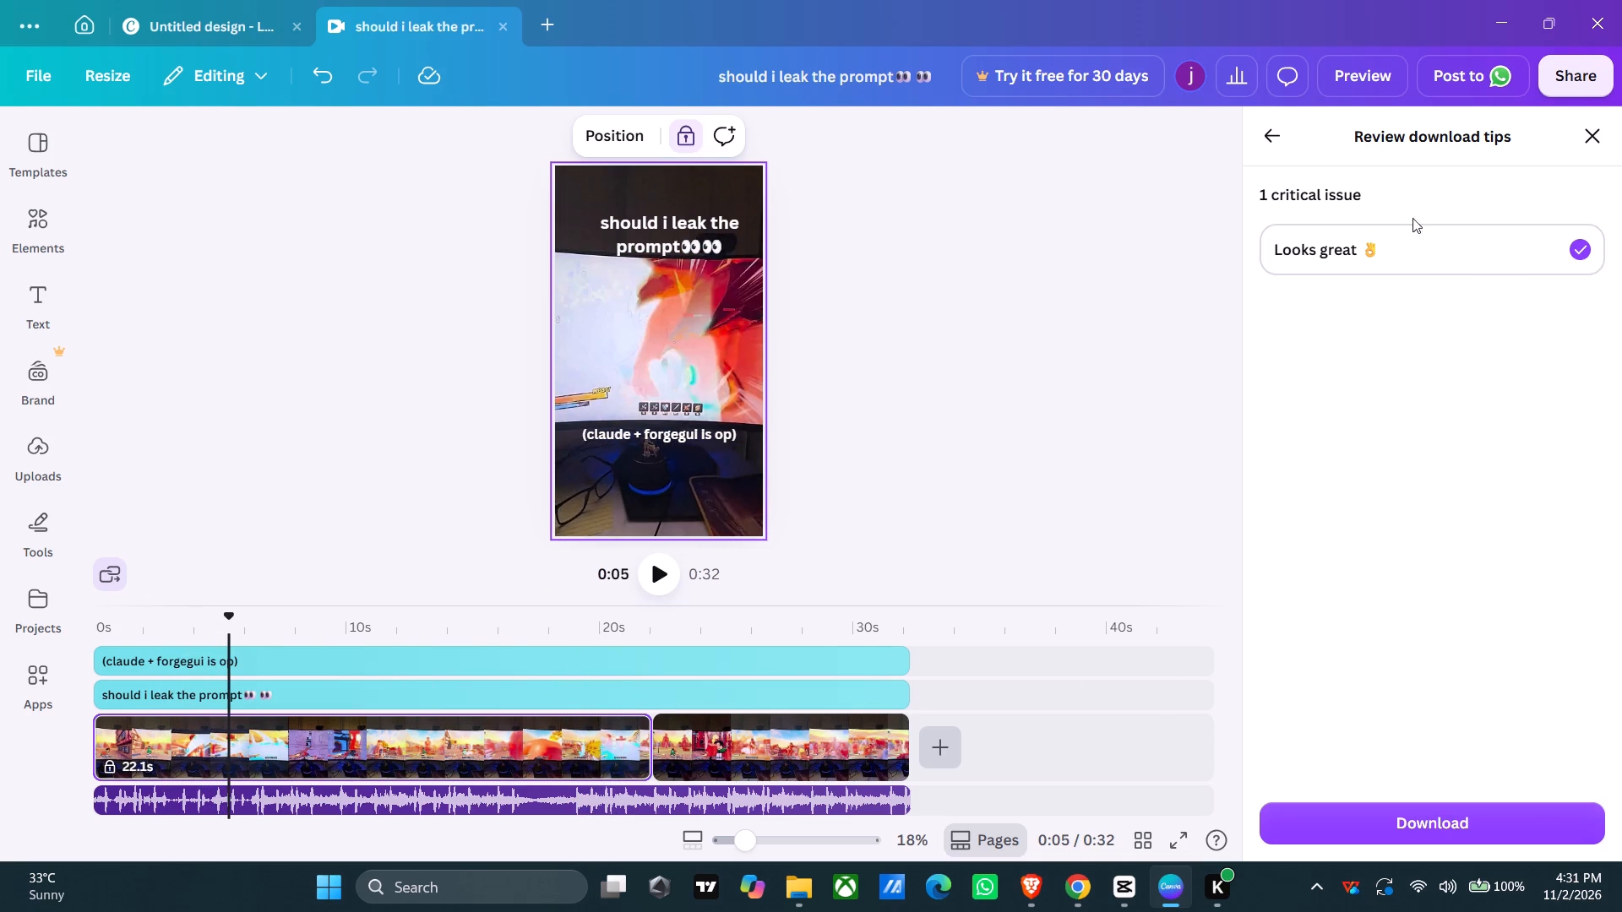
click(1268, 129)
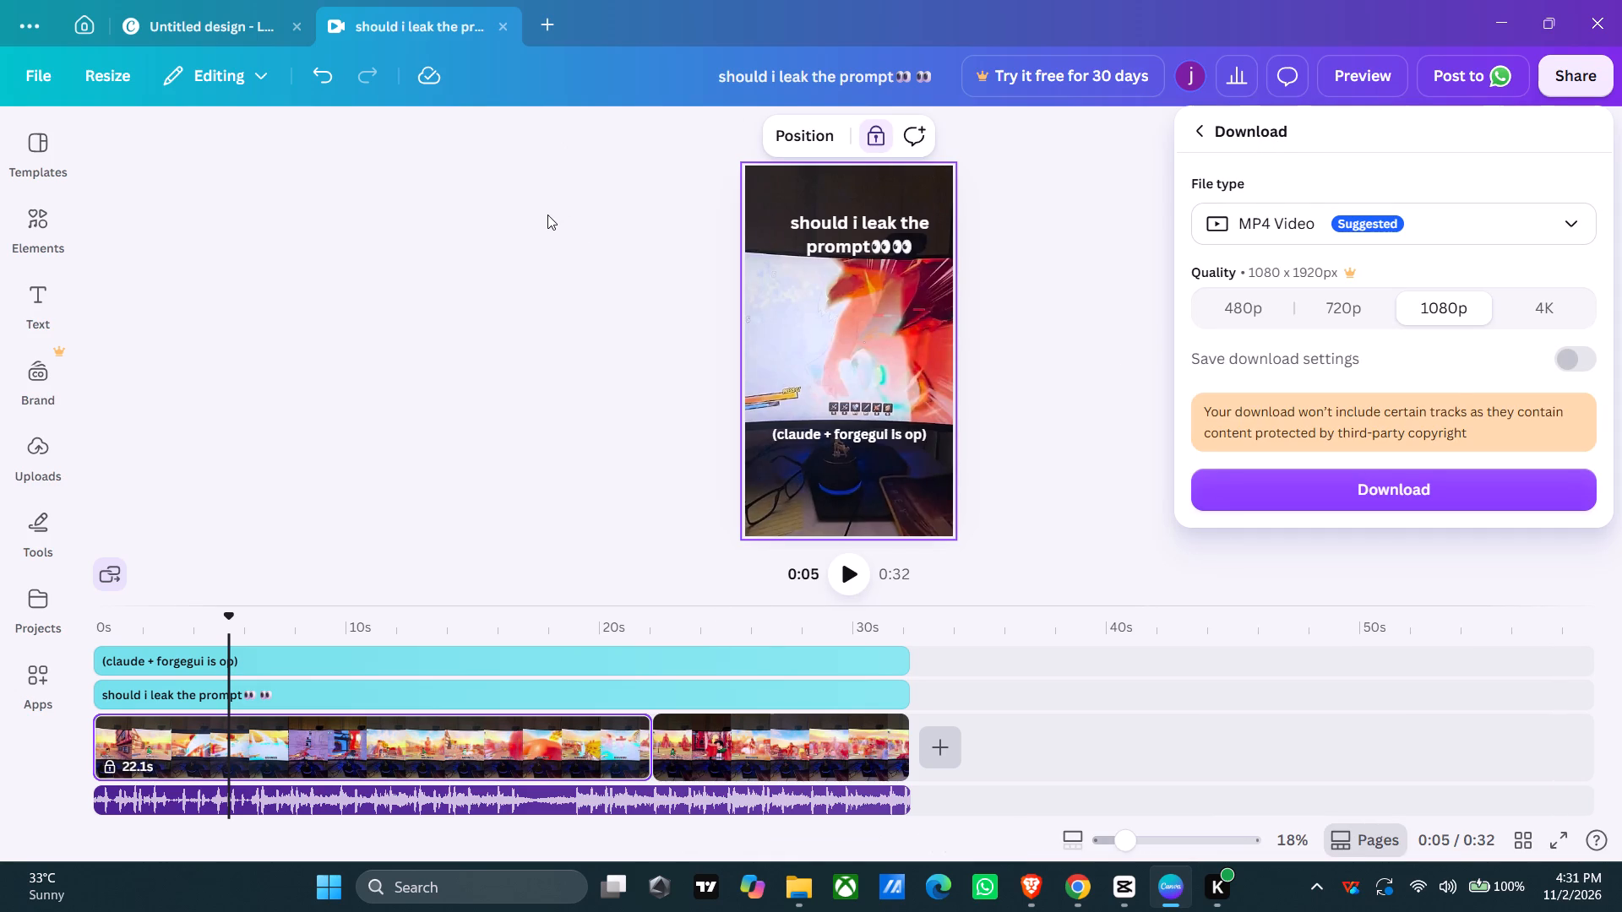
click(523, 143)
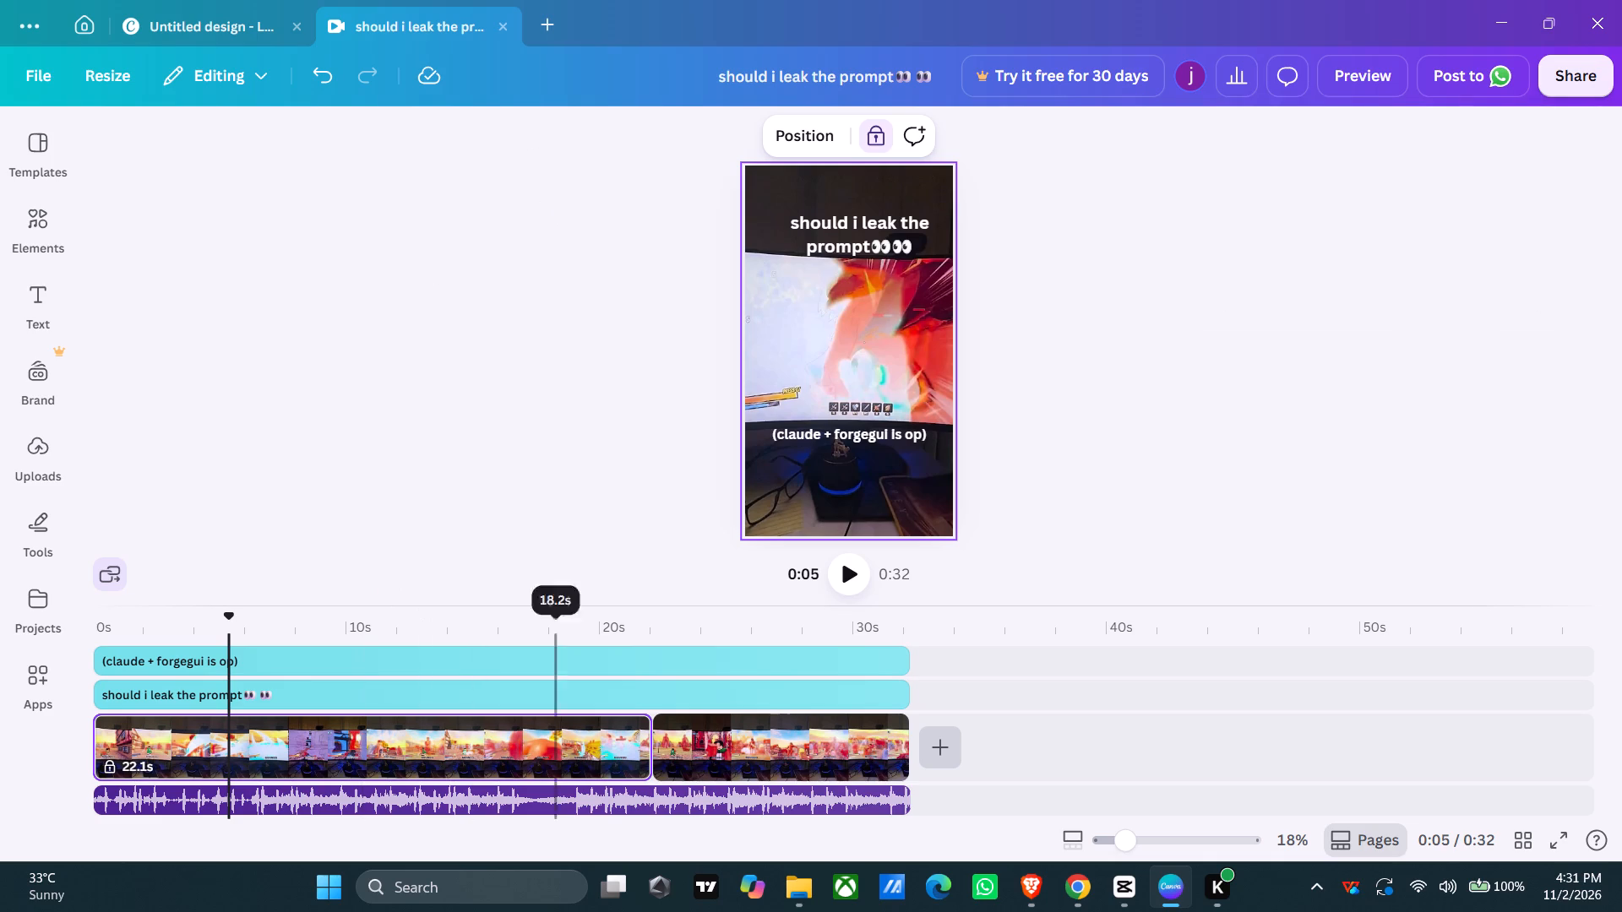
click(843, 584)
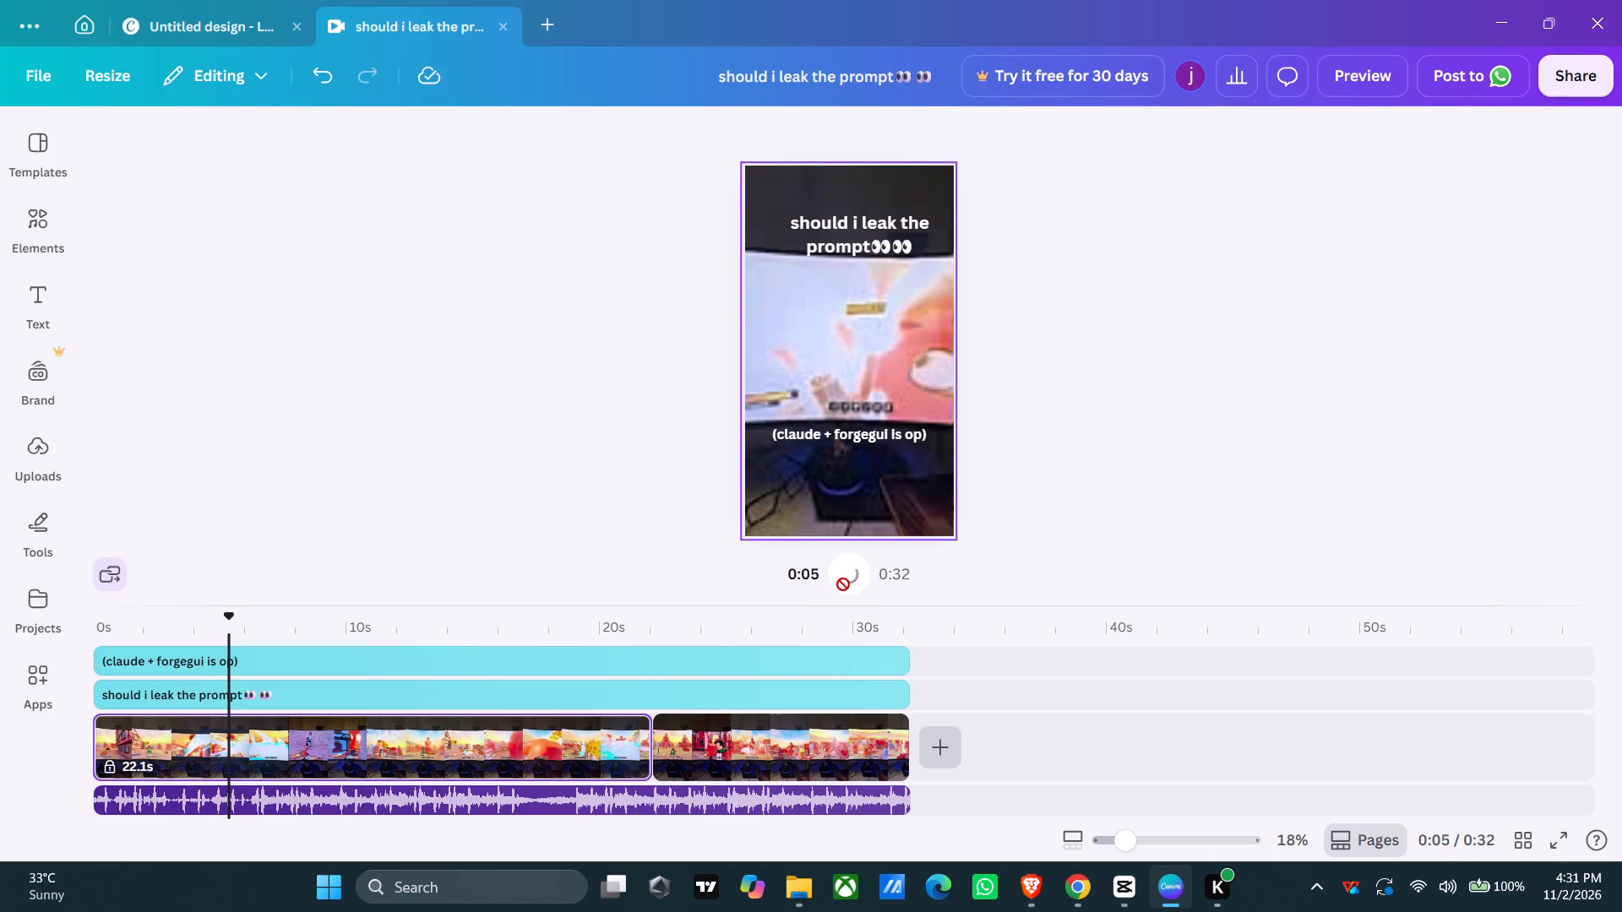
drag(235, 627, 221, 627)
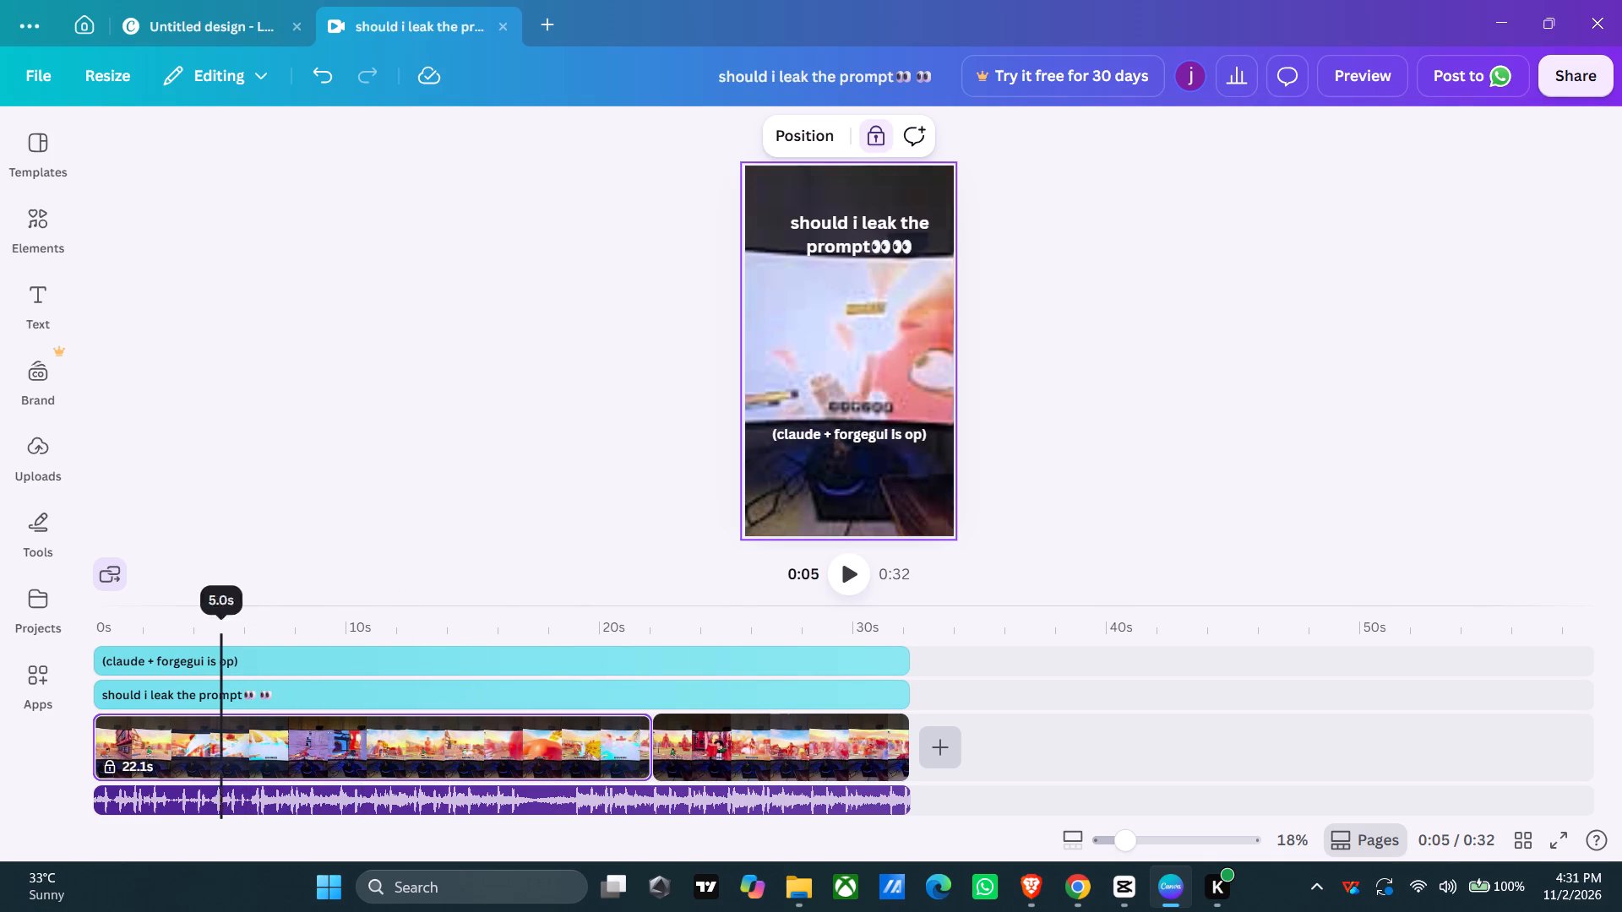
drag(221, 627, 58, 633)
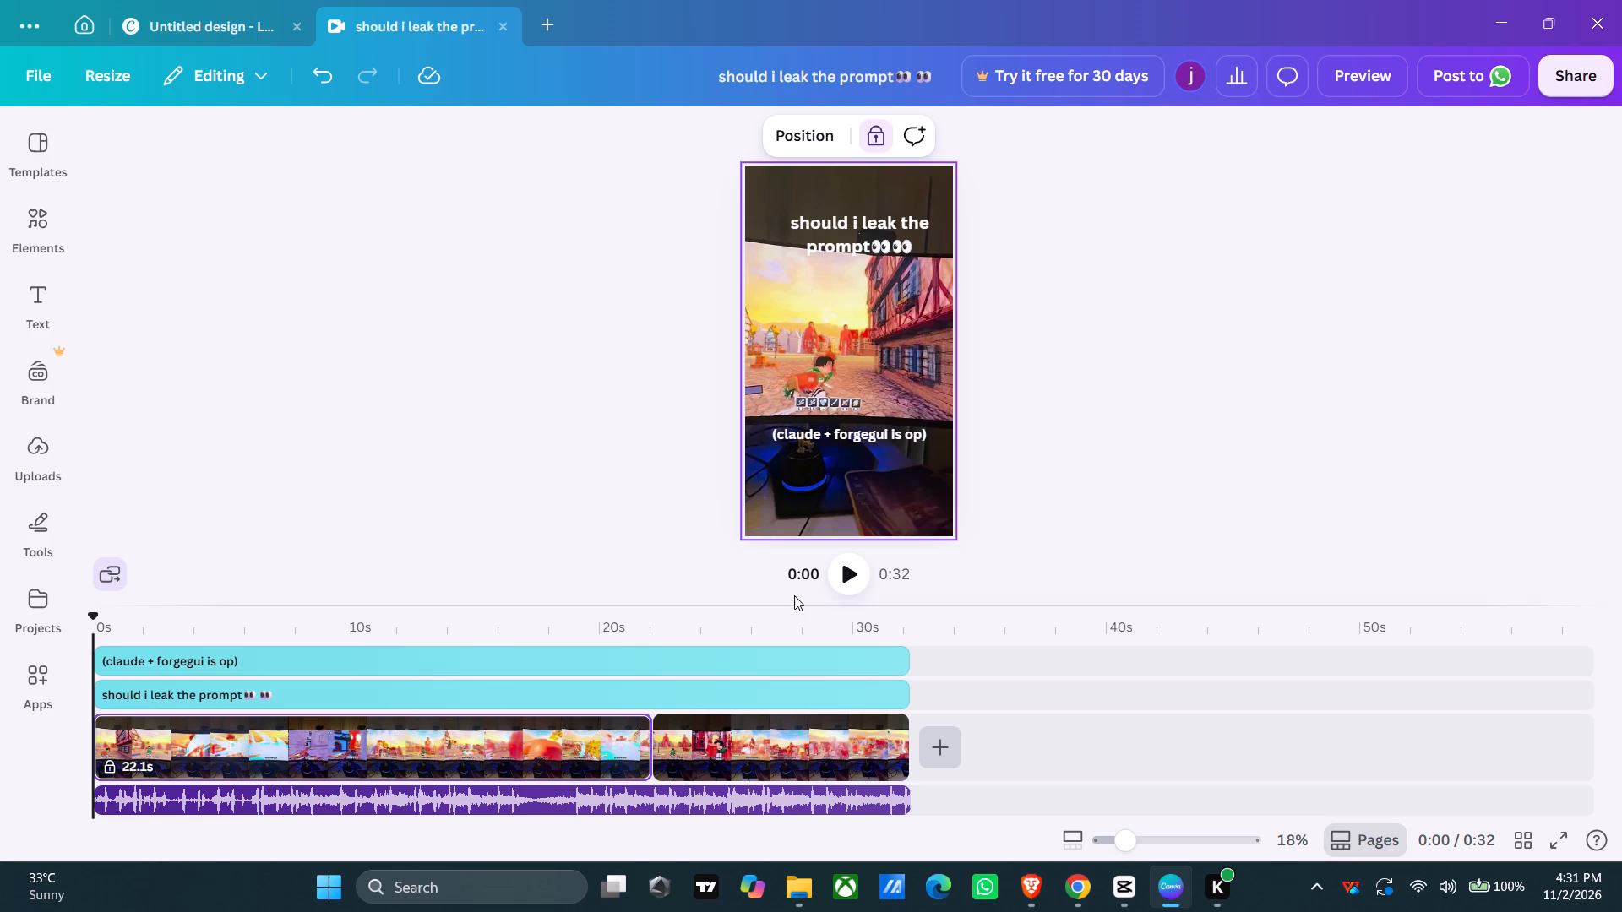
click(843, 582)
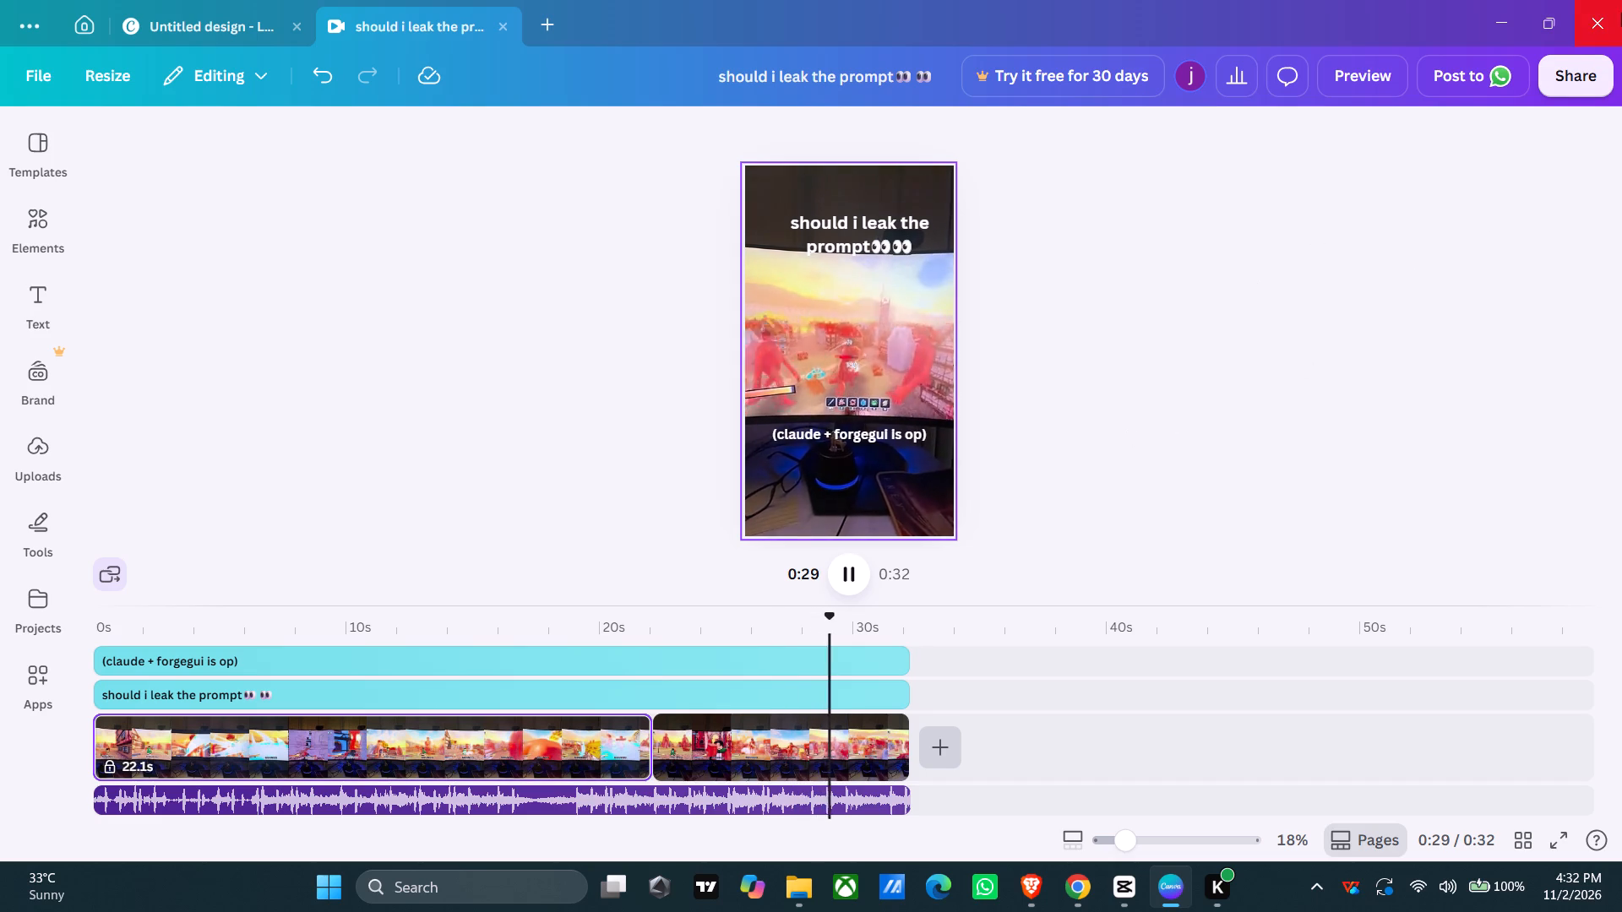
Download the reel as an MP4 video at 1080p quality.
click(1568, 68)
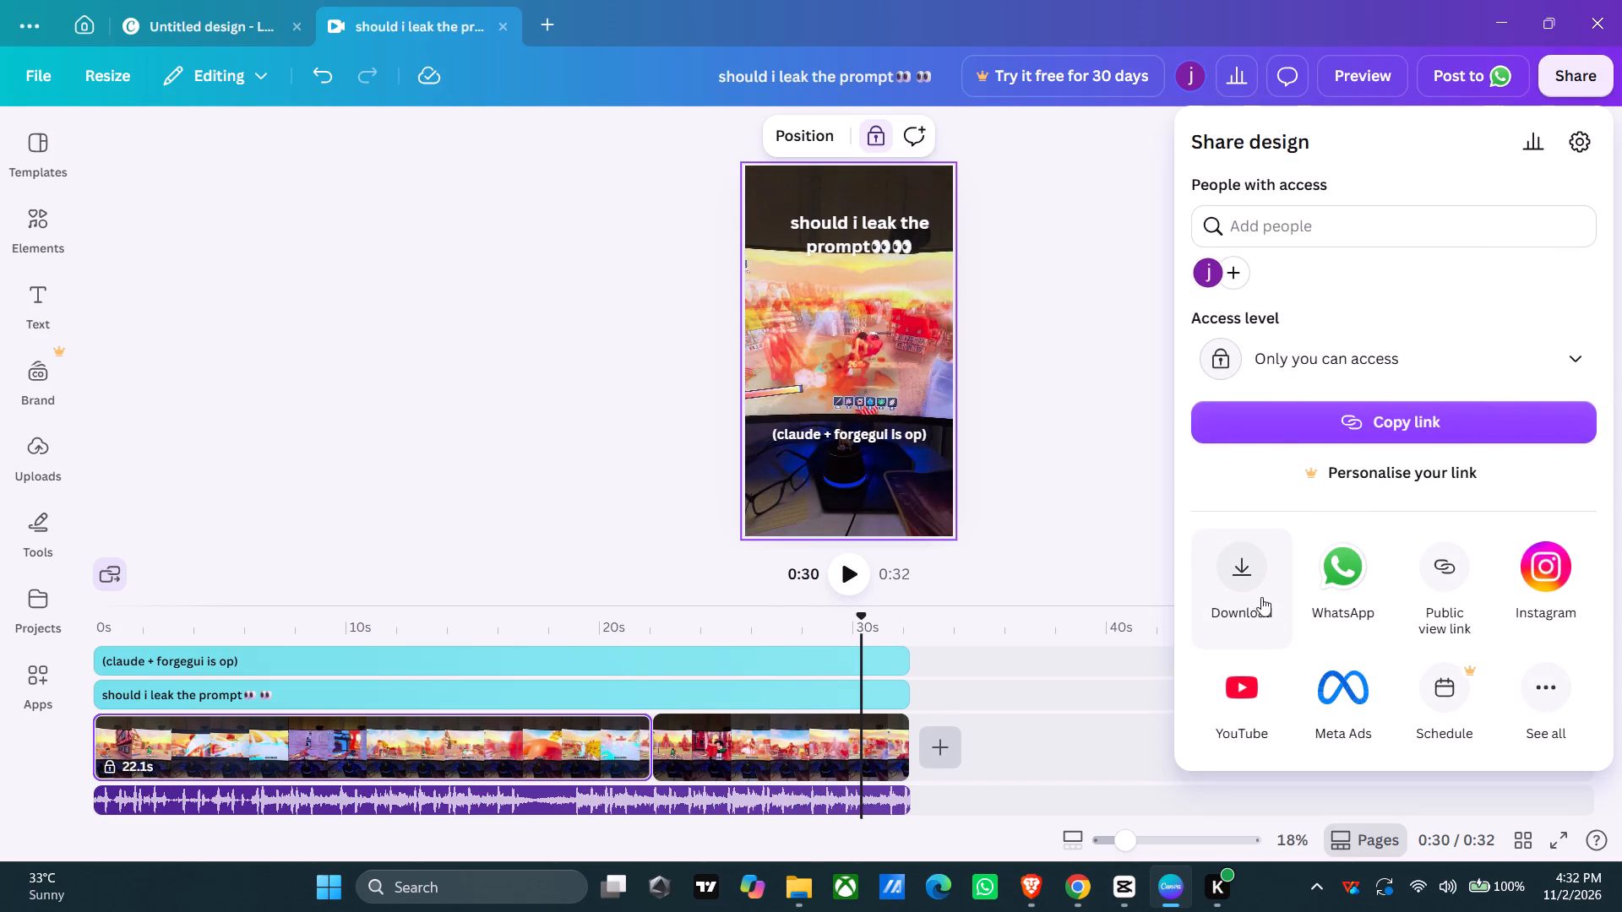
click(1245, 565)
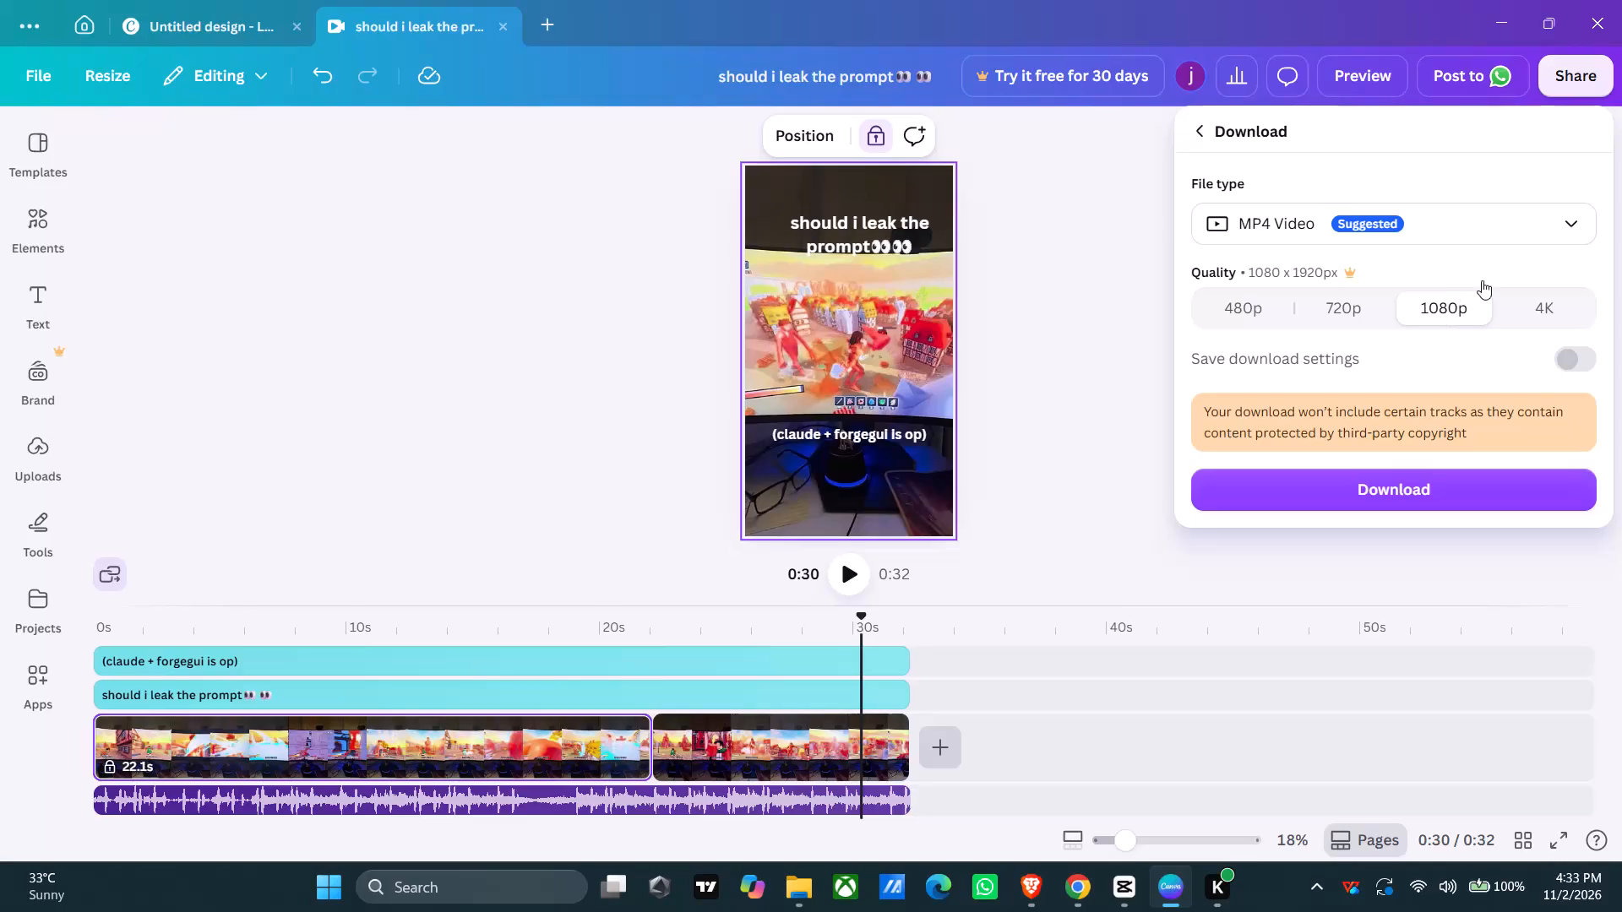
click(1412, 488)
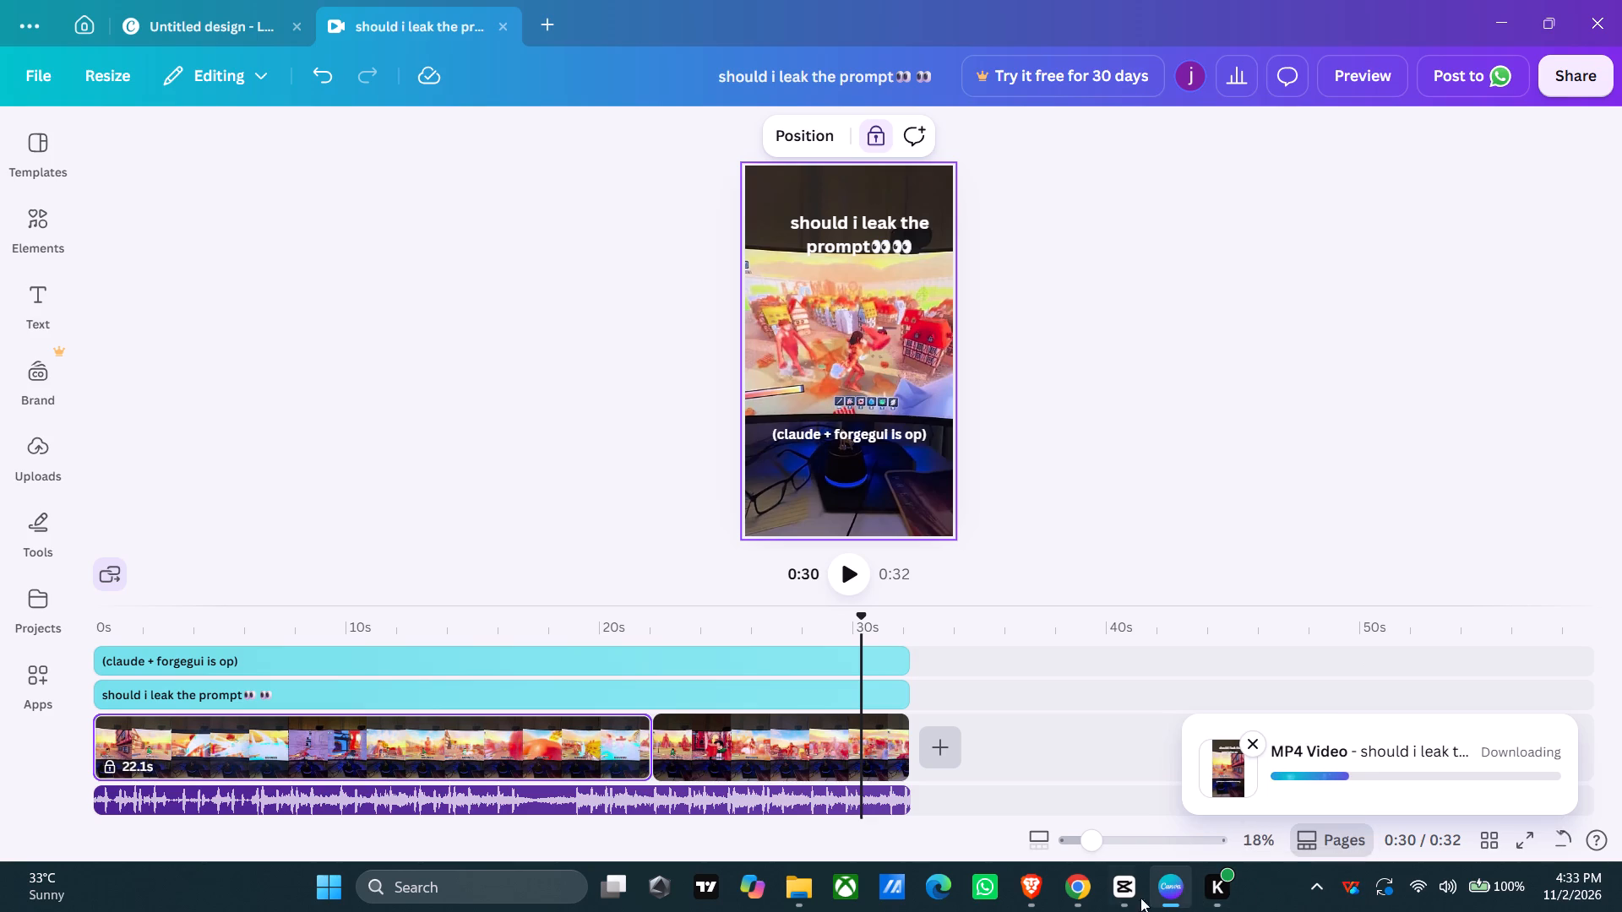
Switch to CapCut and play project 1102 from about 7 to 8 seconds to check the edited version.
click(1118, 898)
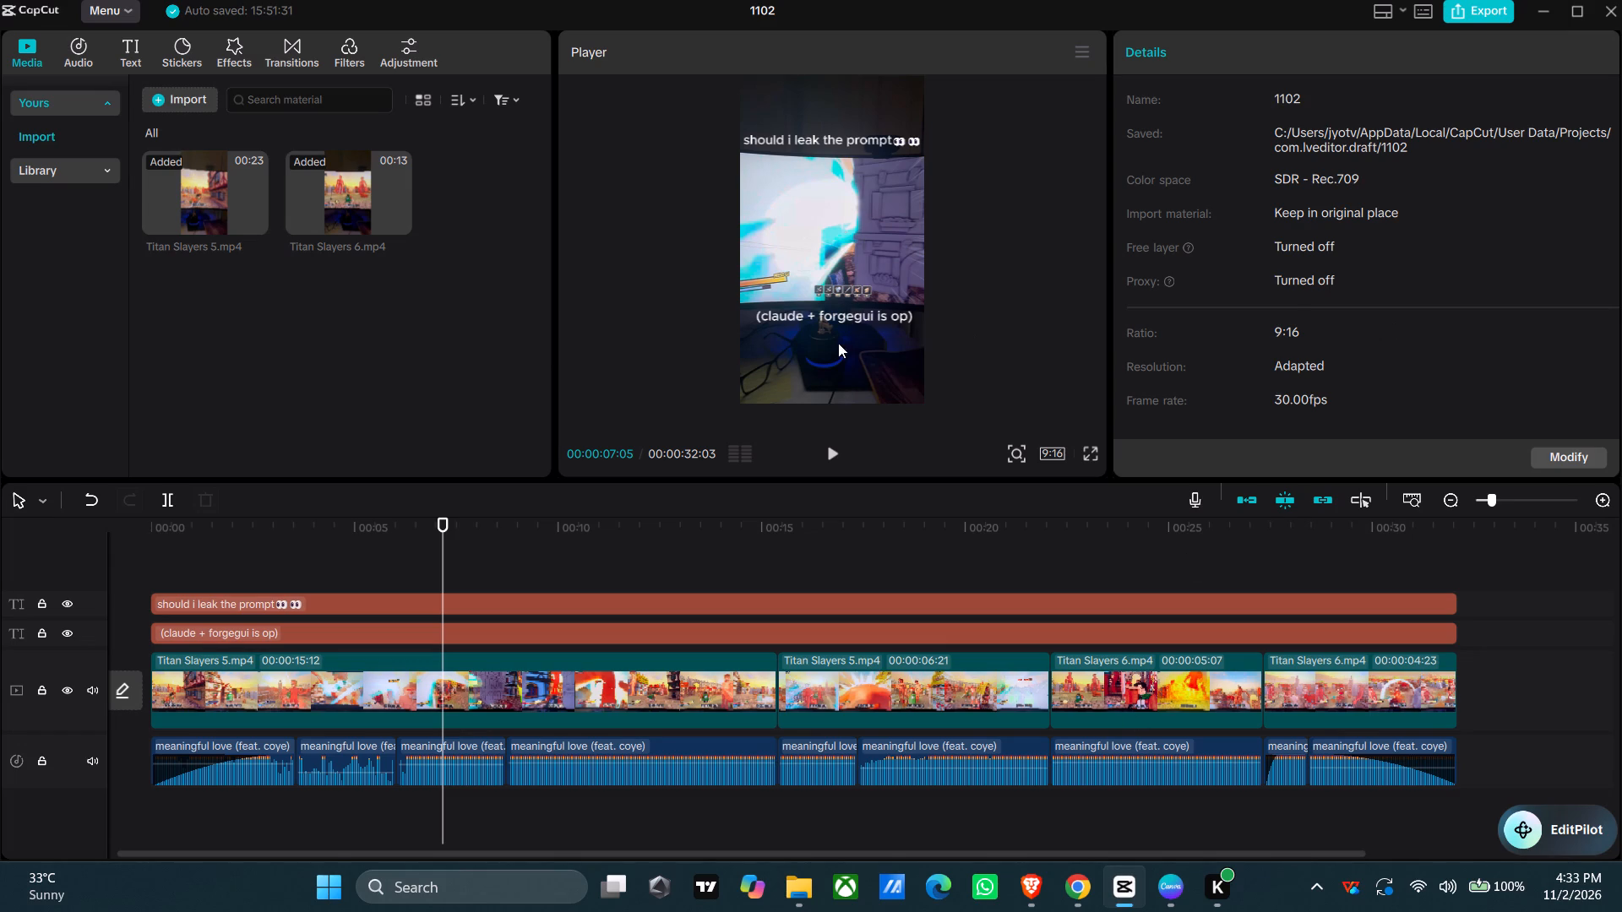
click(838, 448)
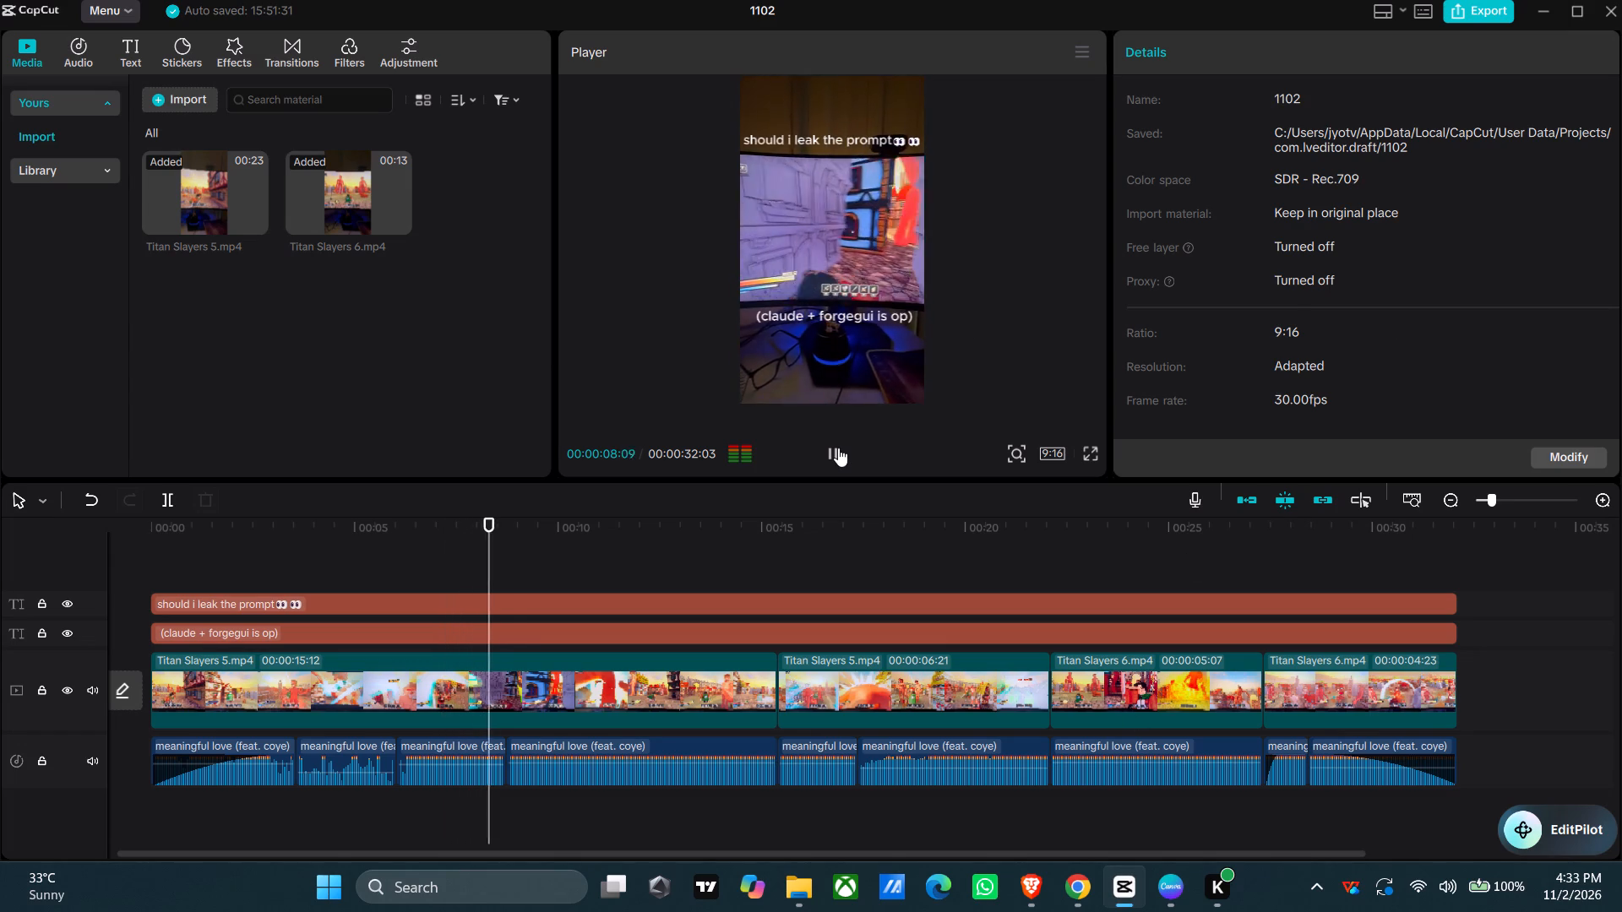
click(839, 448)
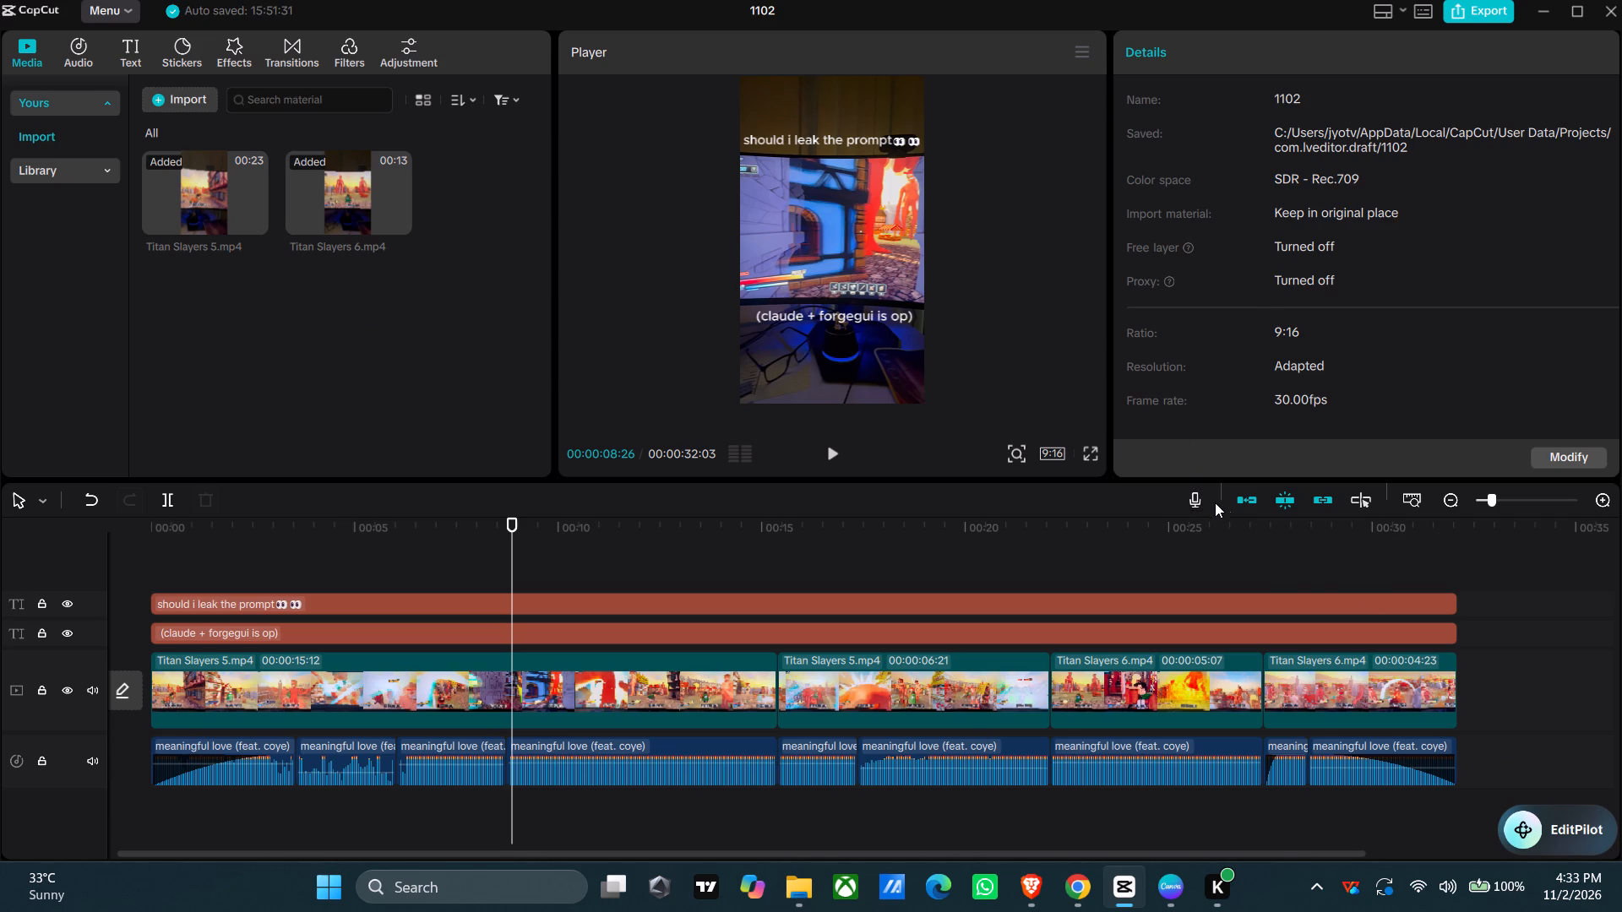
Start exporting the 1102 project in CapCut.
click(1480, 3)
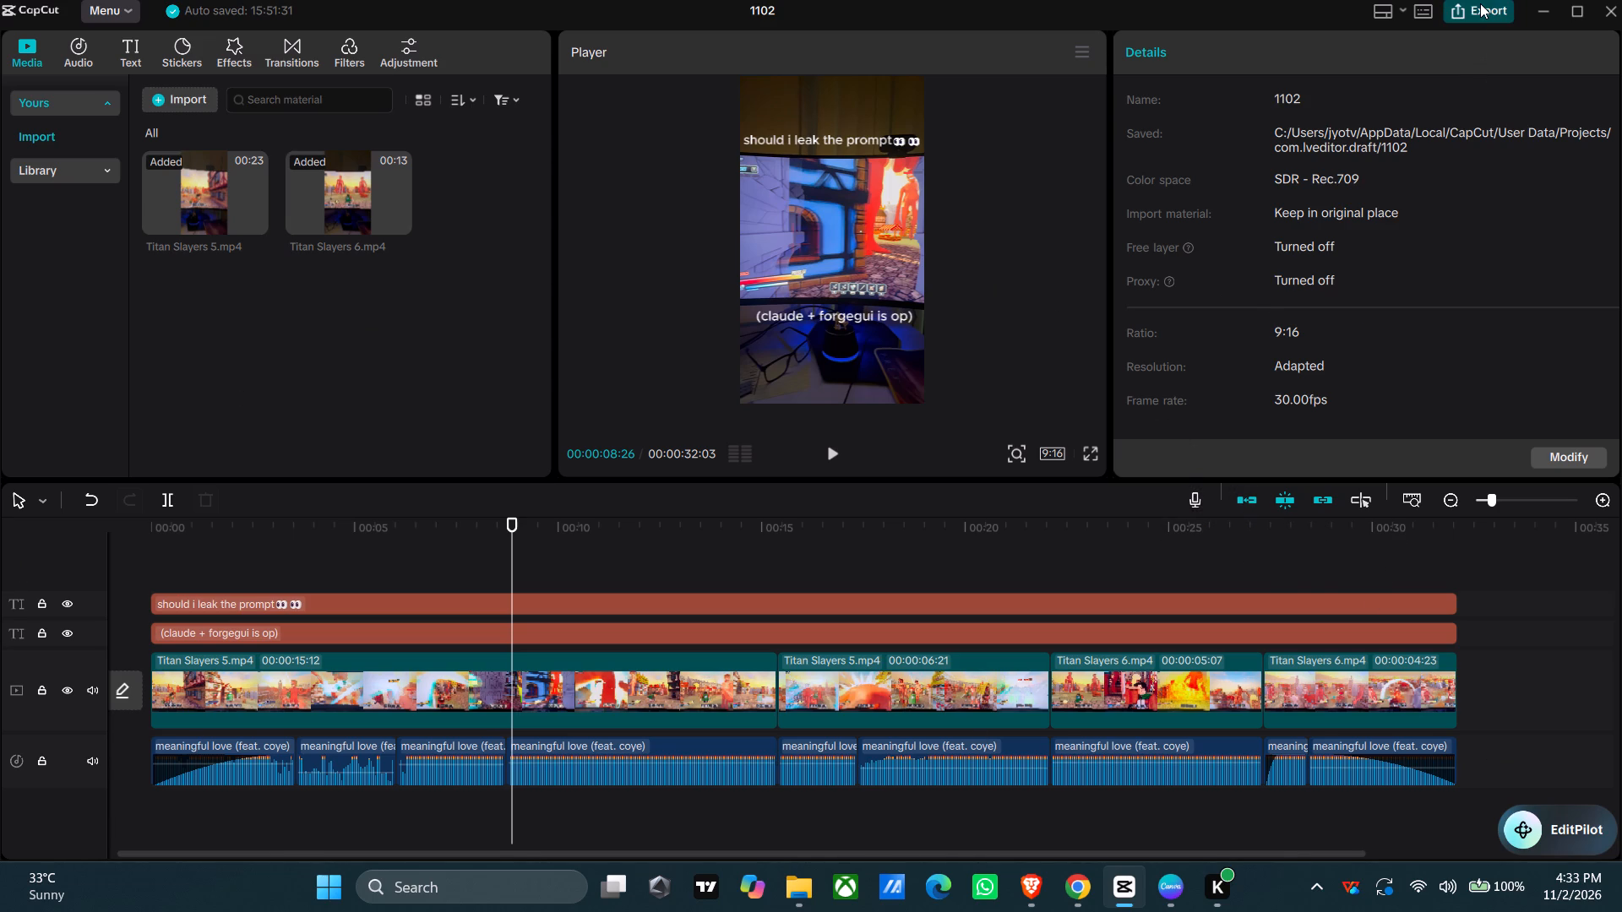
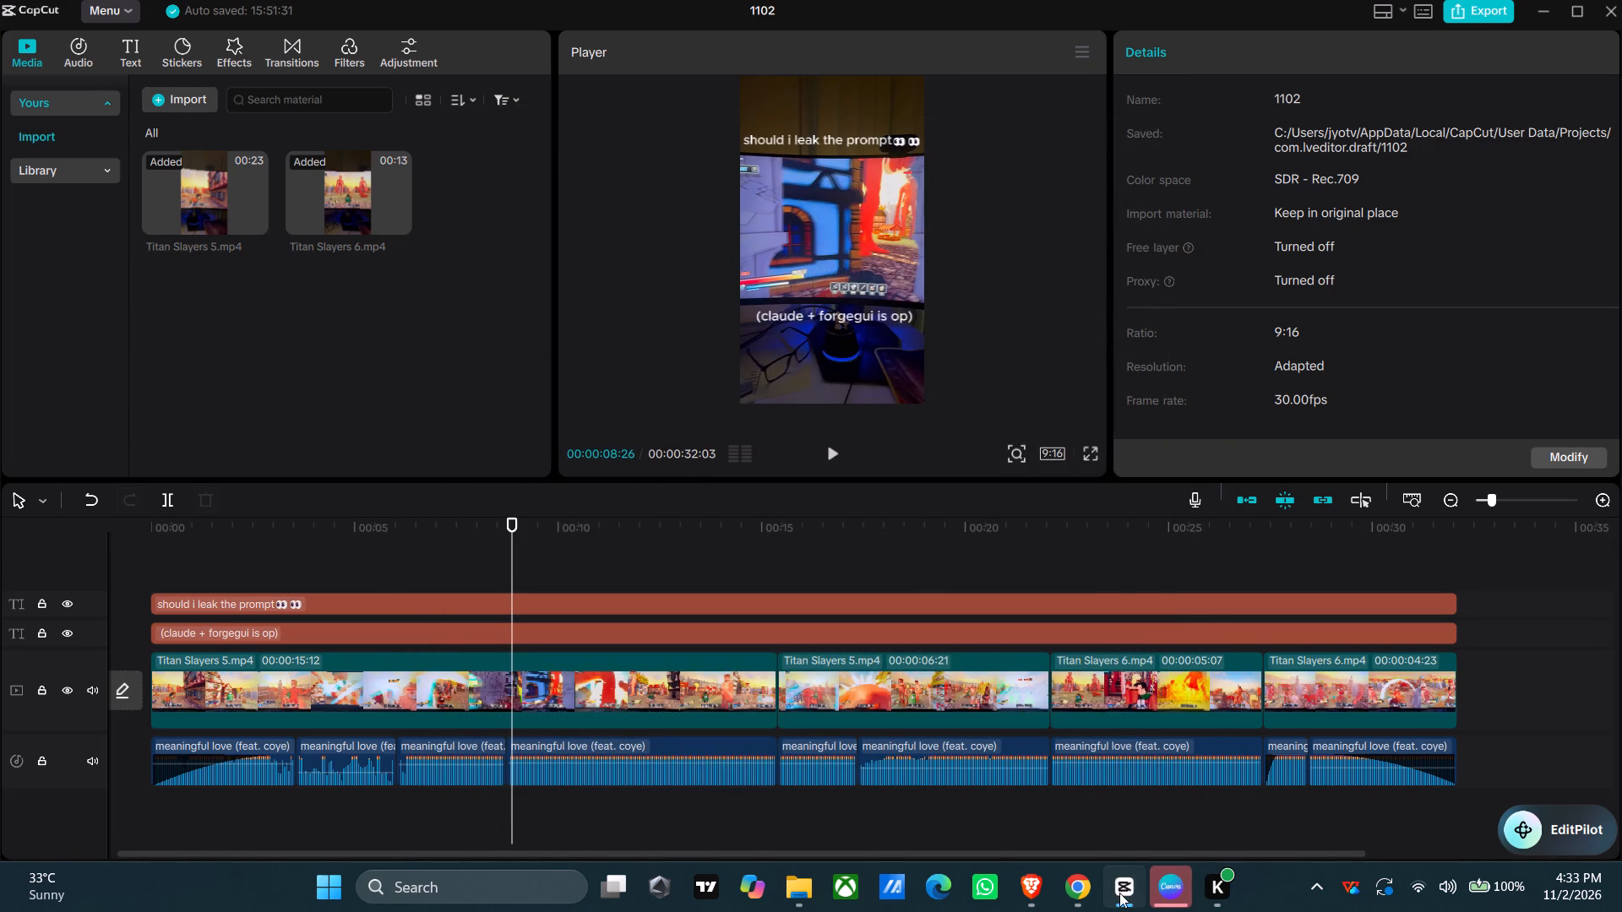
Switch to Canva and save the downloaded reel as an MP4 in the ROBLOX folder on New Volume (H:).
click(1167, 878)
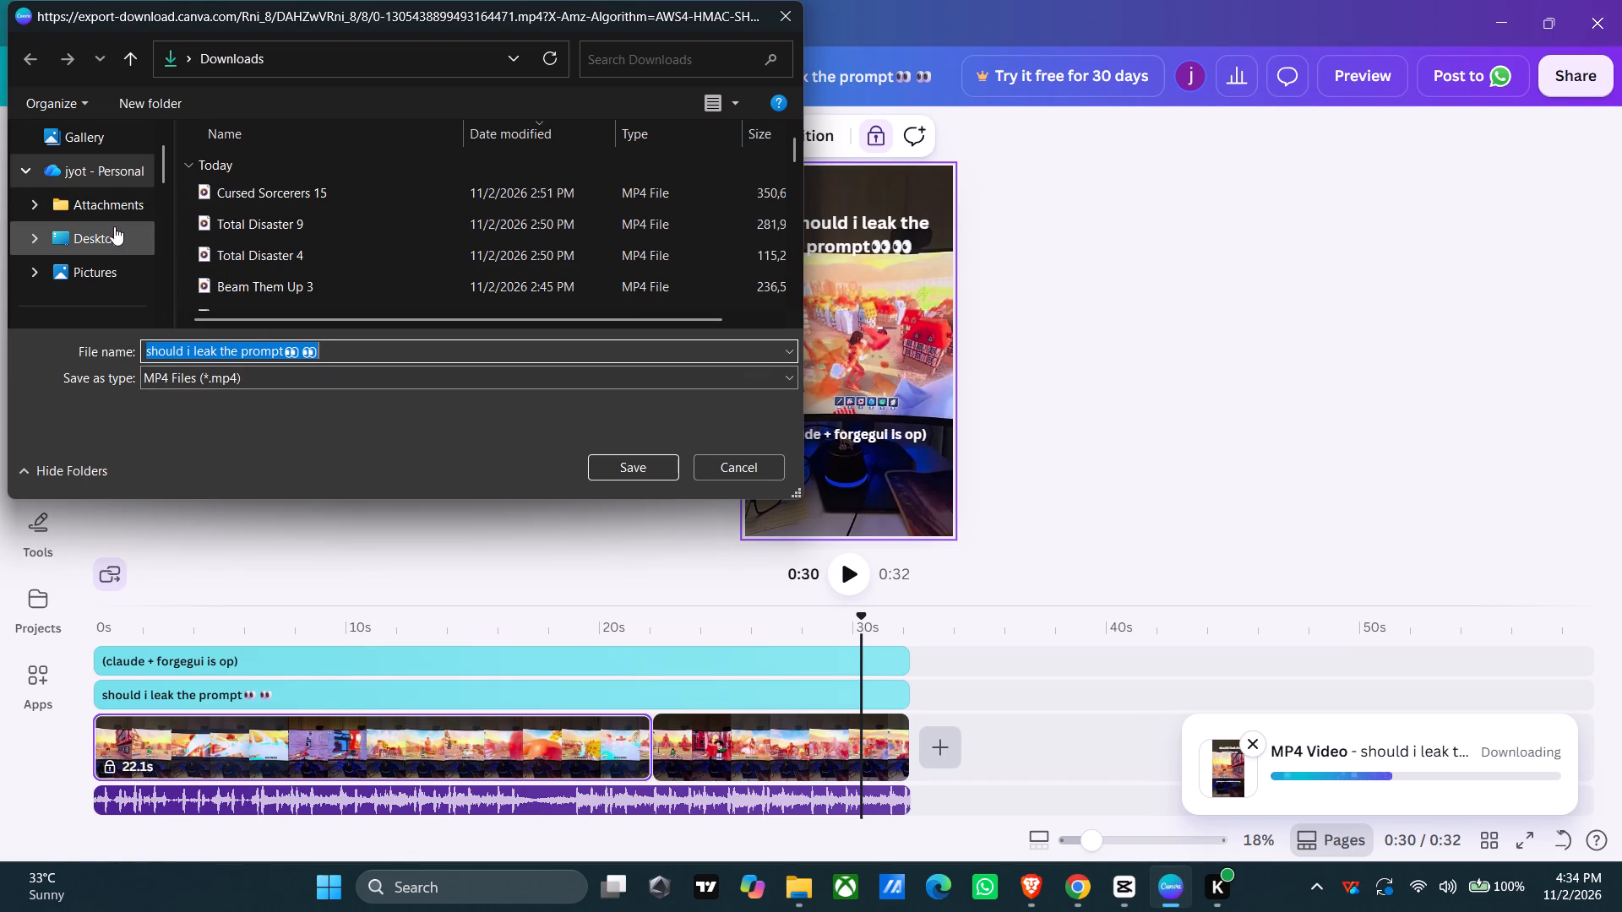
scroll(114, 225, down, 4)
click(118, 261)
scroll(314, 239, down, 5)
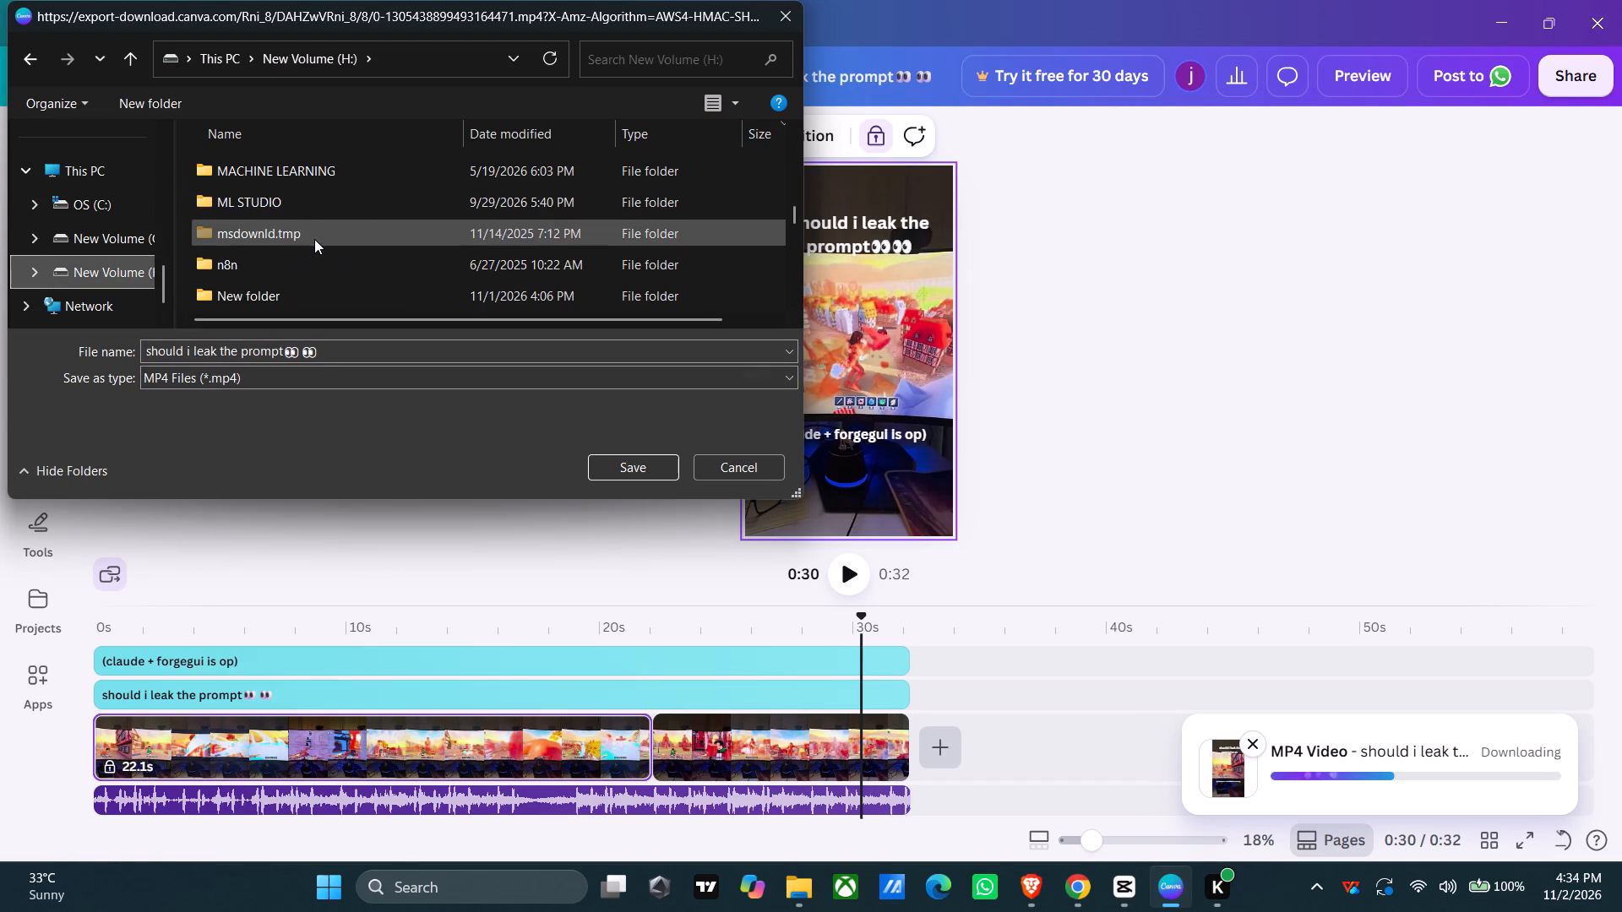
scroll(291, 256, down, 4)
scroll(292, 250, up, 5)
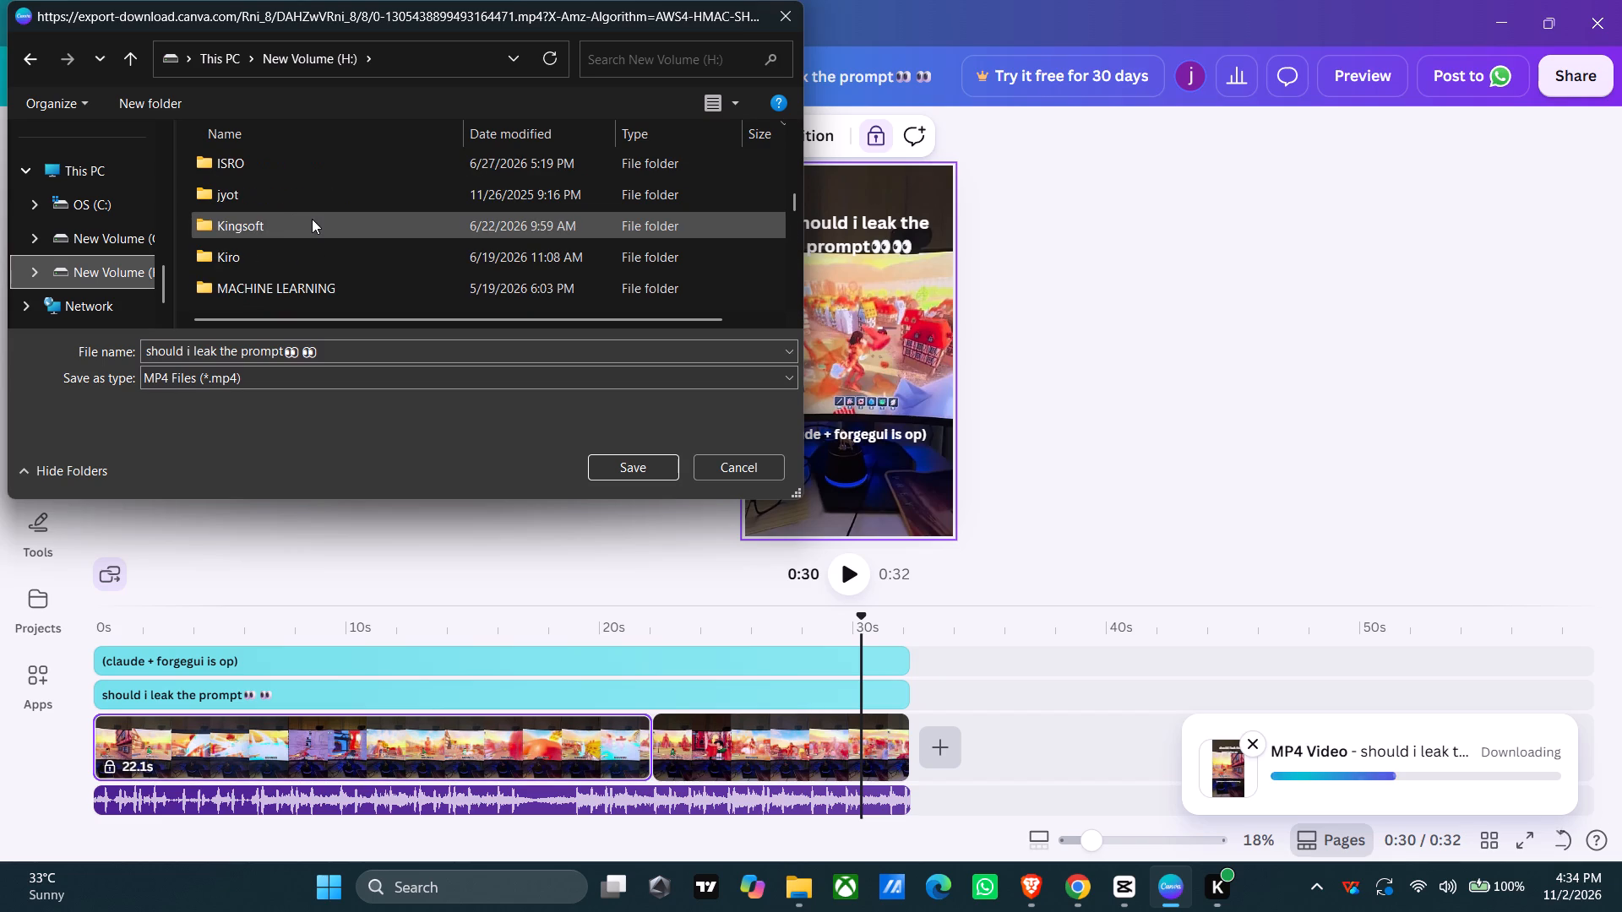
scroll(312, 219, up, 1)
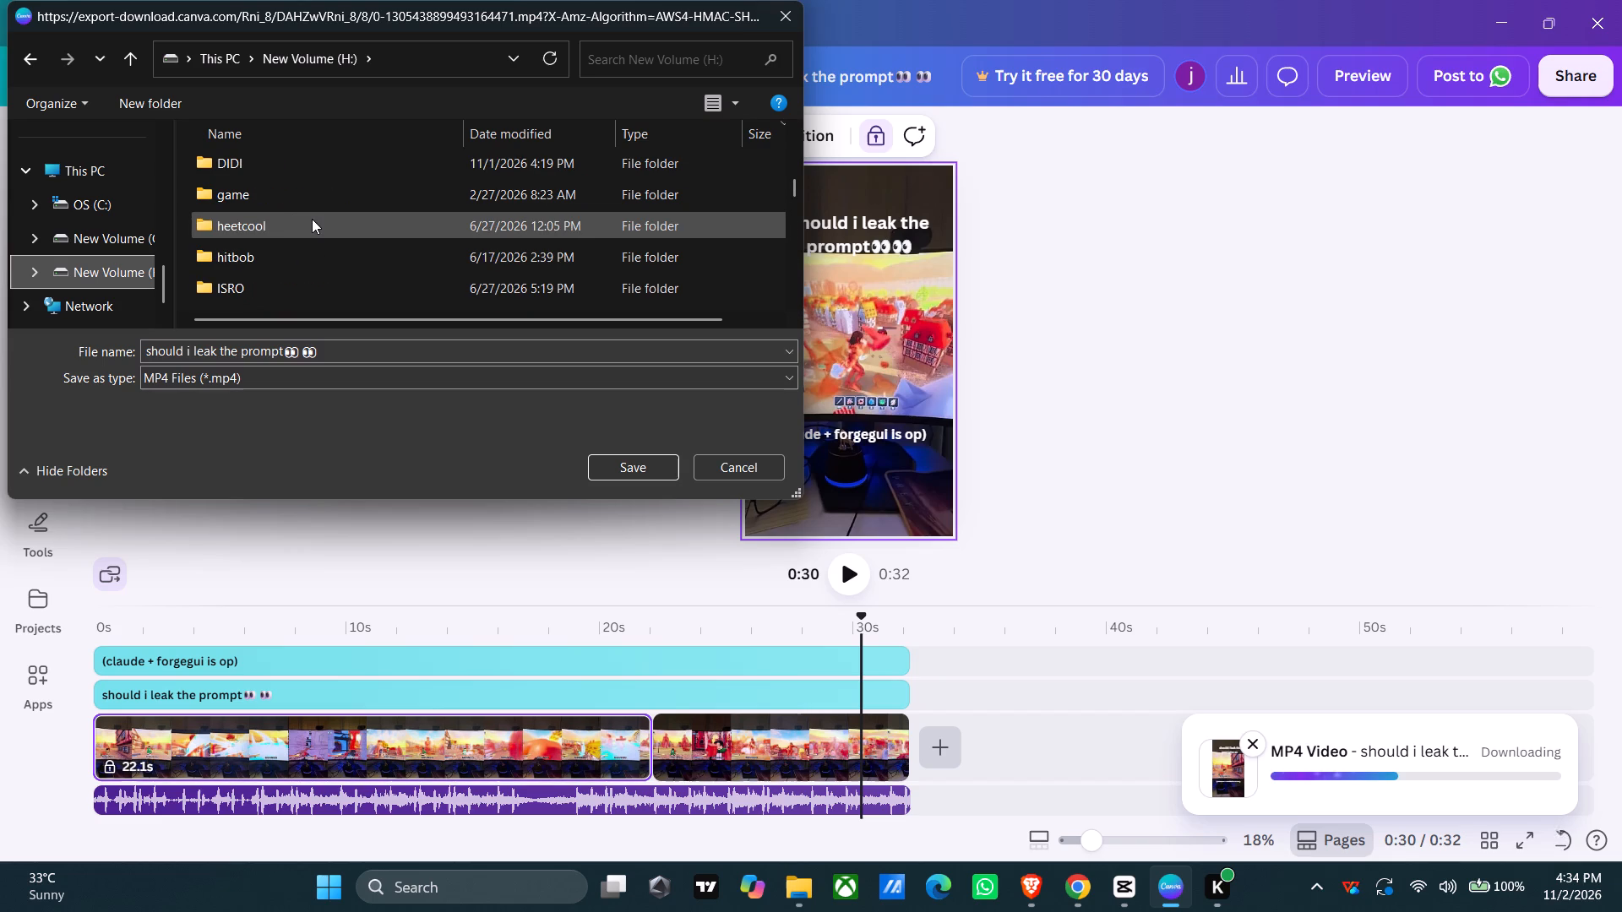
scroll(312, 219, down, 3)
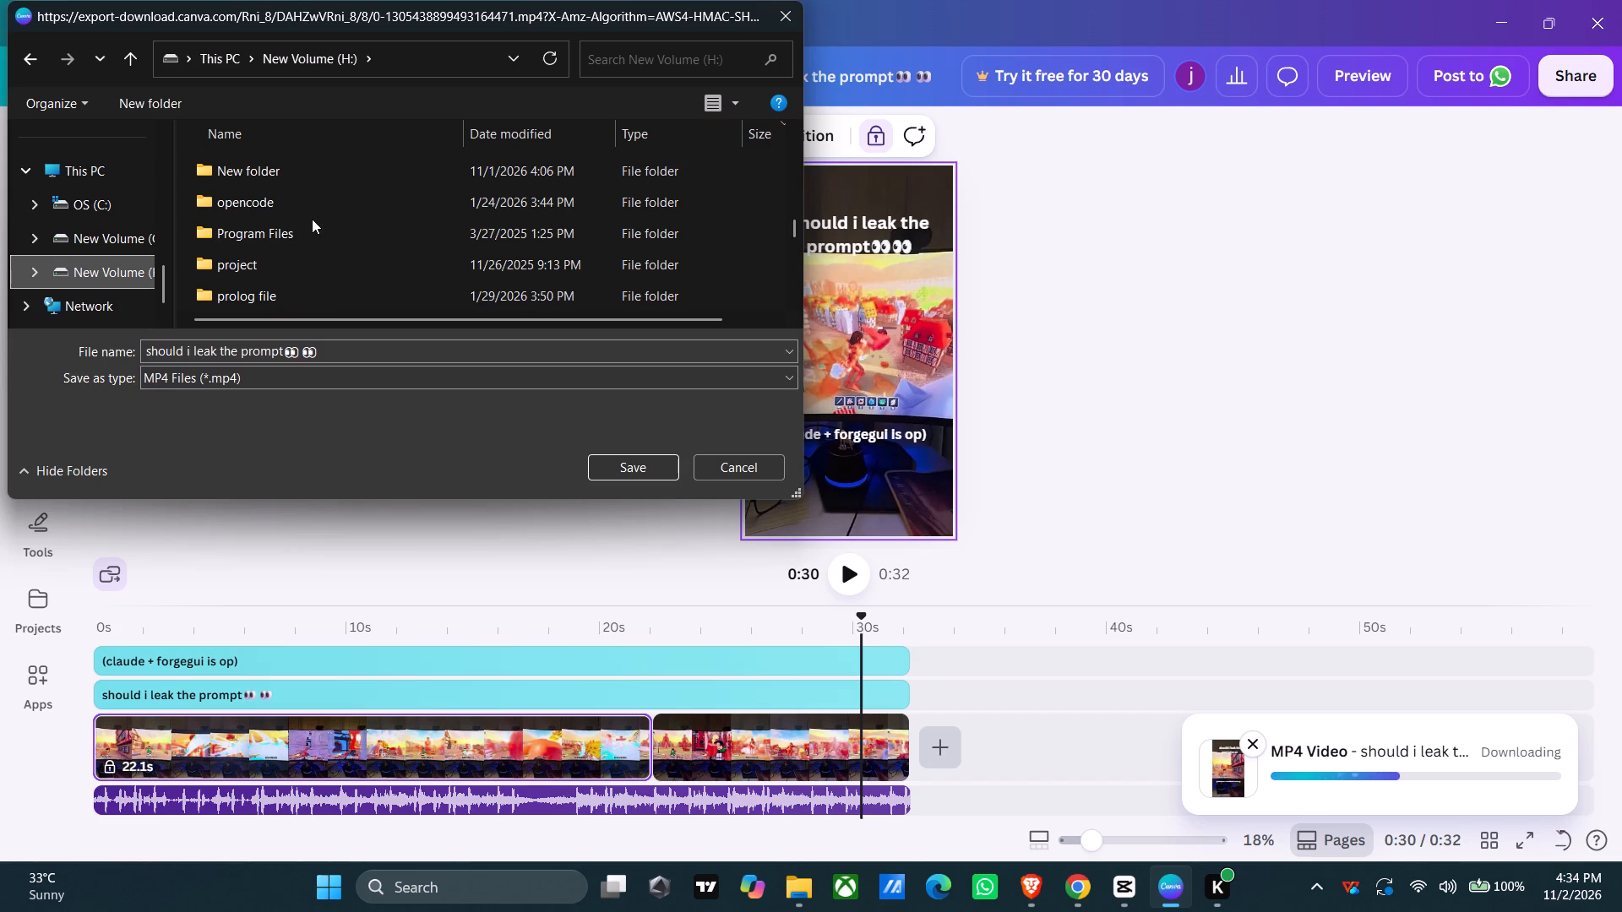
scroll(312, 219, down, 2)
scroll(312, 219, up, 1)
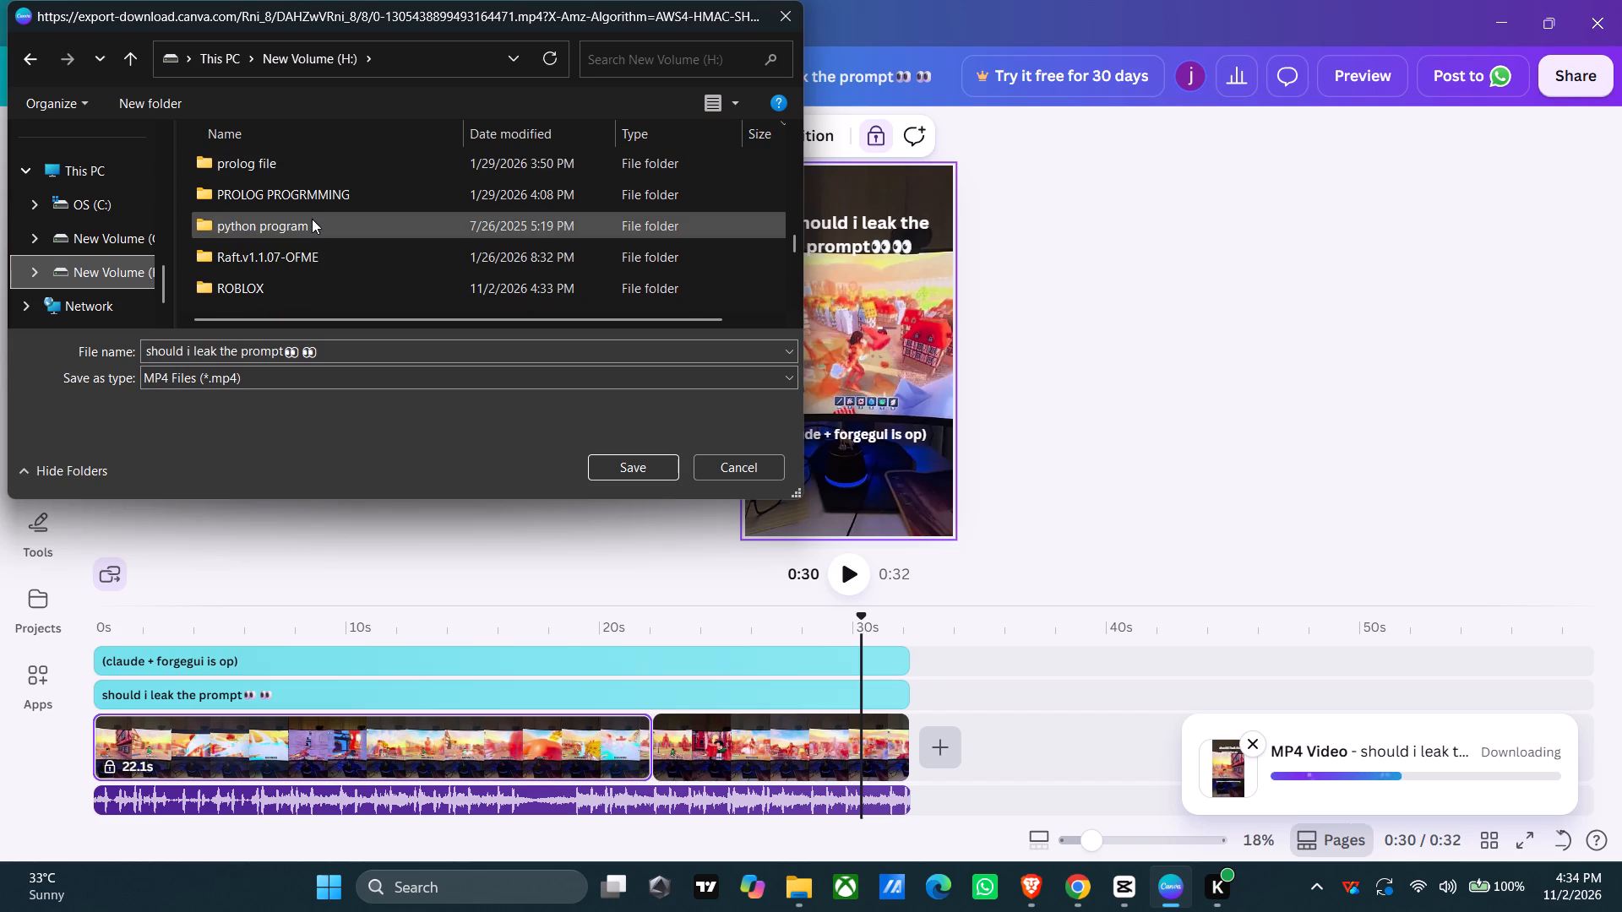
double_click(306, 291)
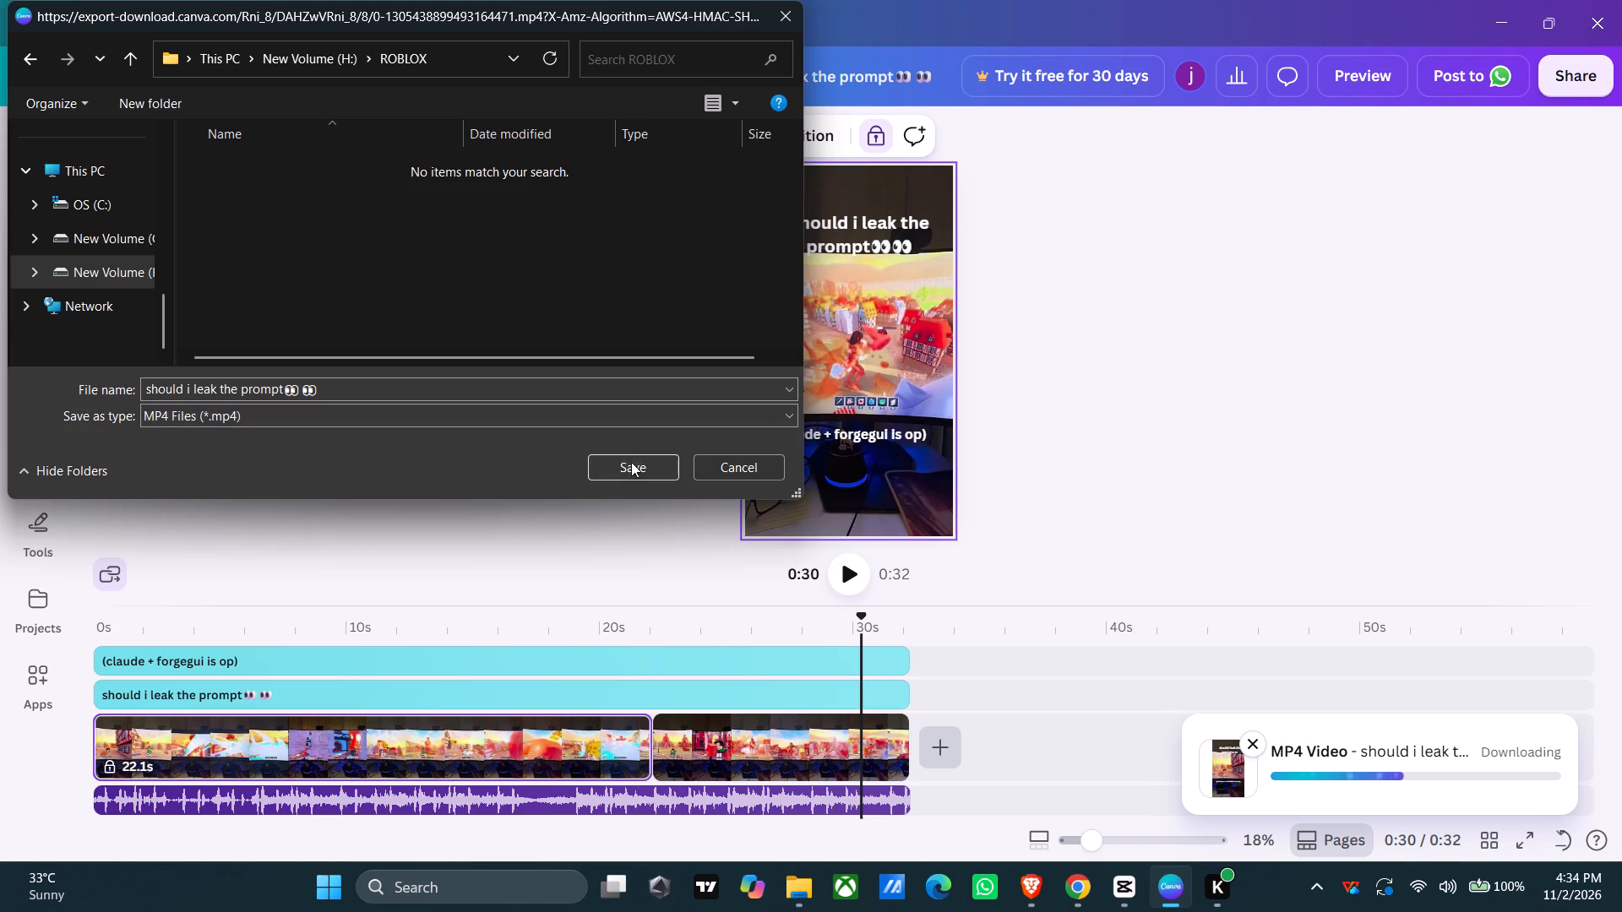
click(631, 465)
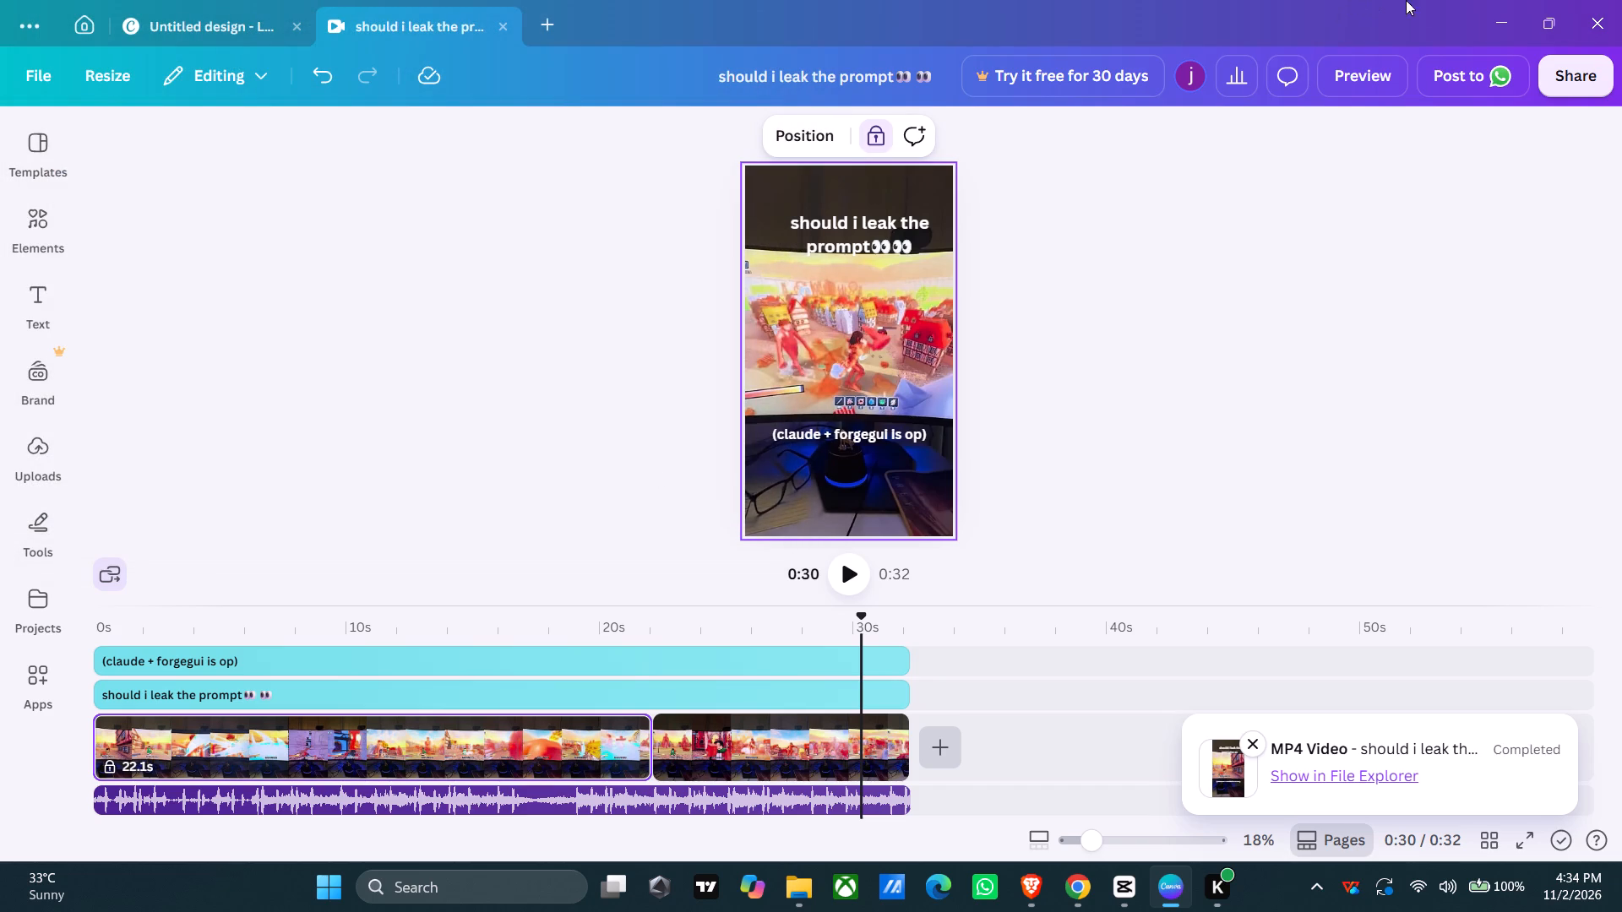
Switch to File Explorer, find the saved reel in the ROBLOX folder on New Volume (H:) and open it for playback.
click(1505, 0)
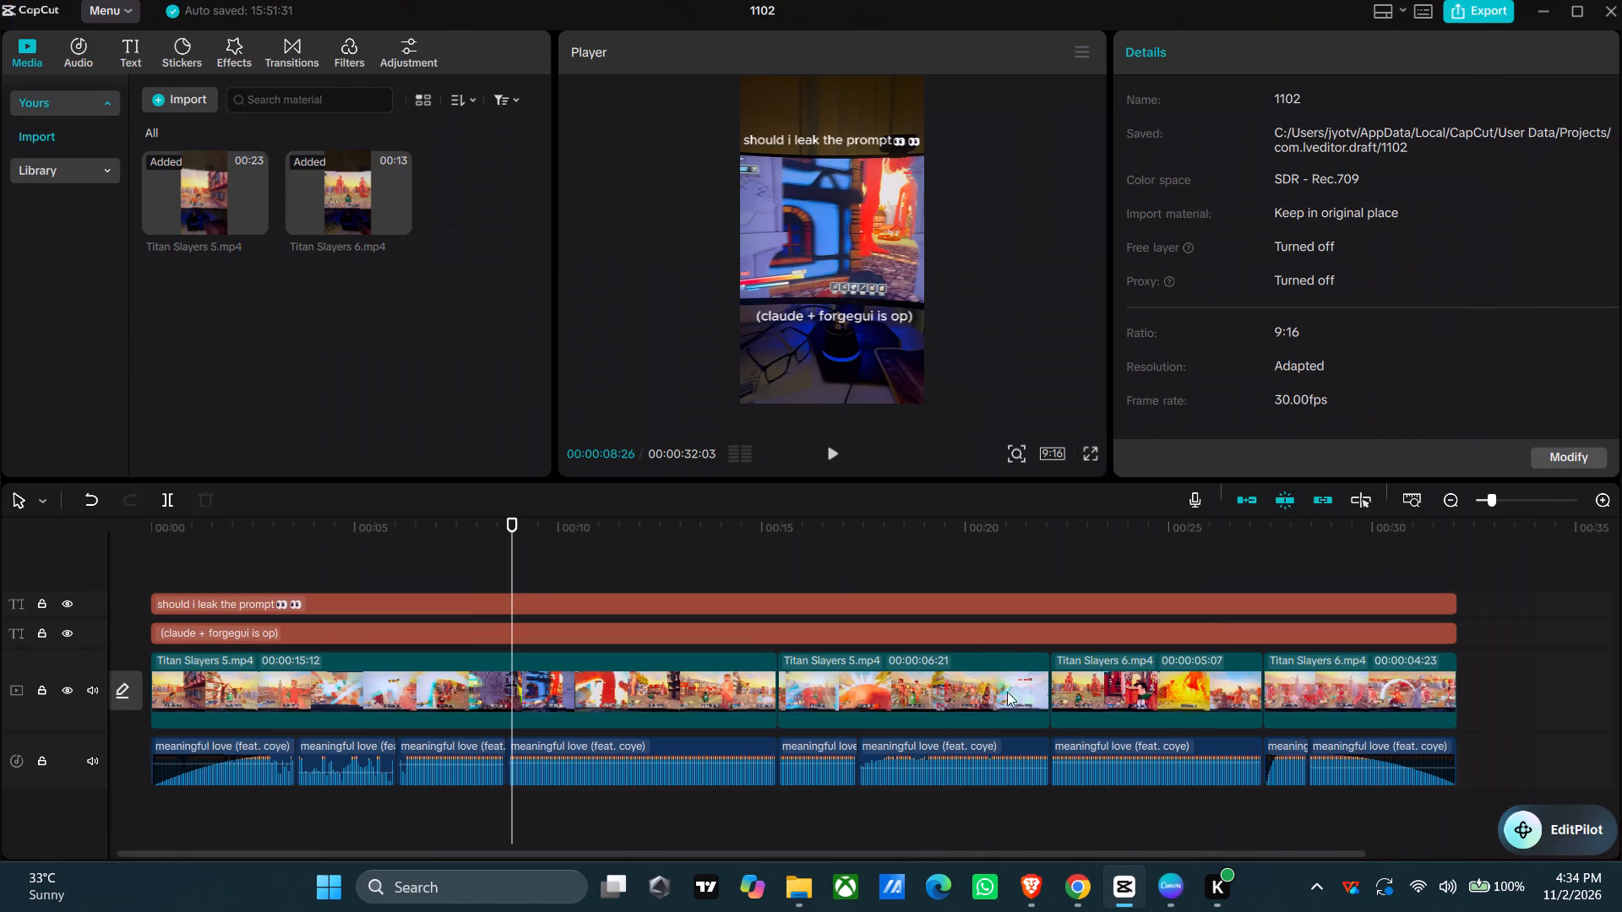
click(803, 876)
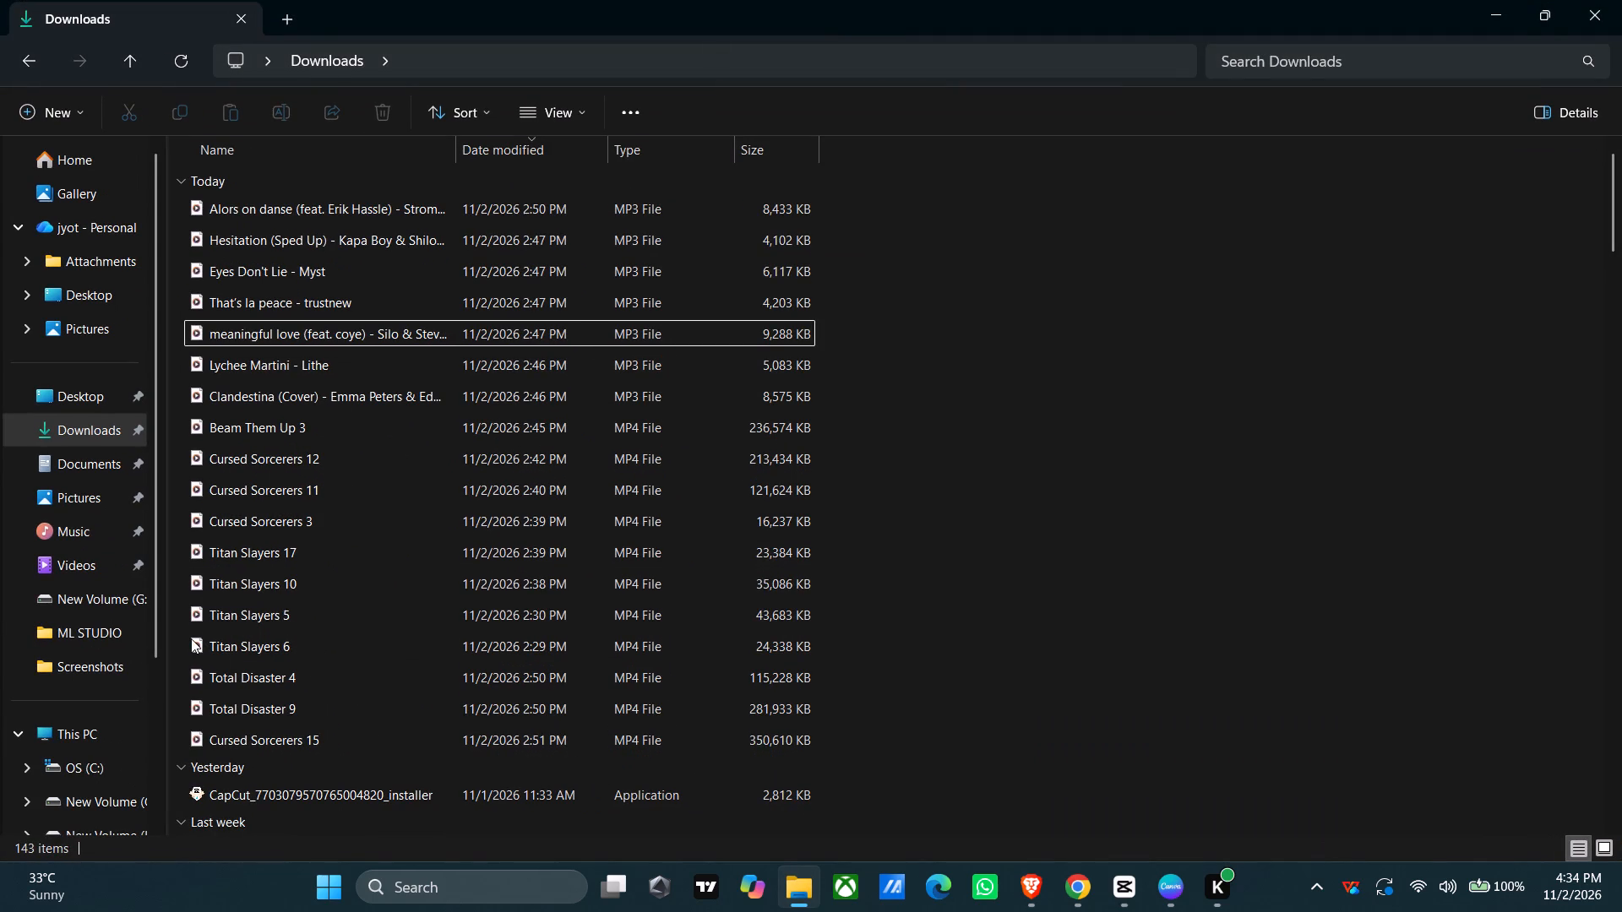
scroll(131, 599, down, 3)
click(83, 629)
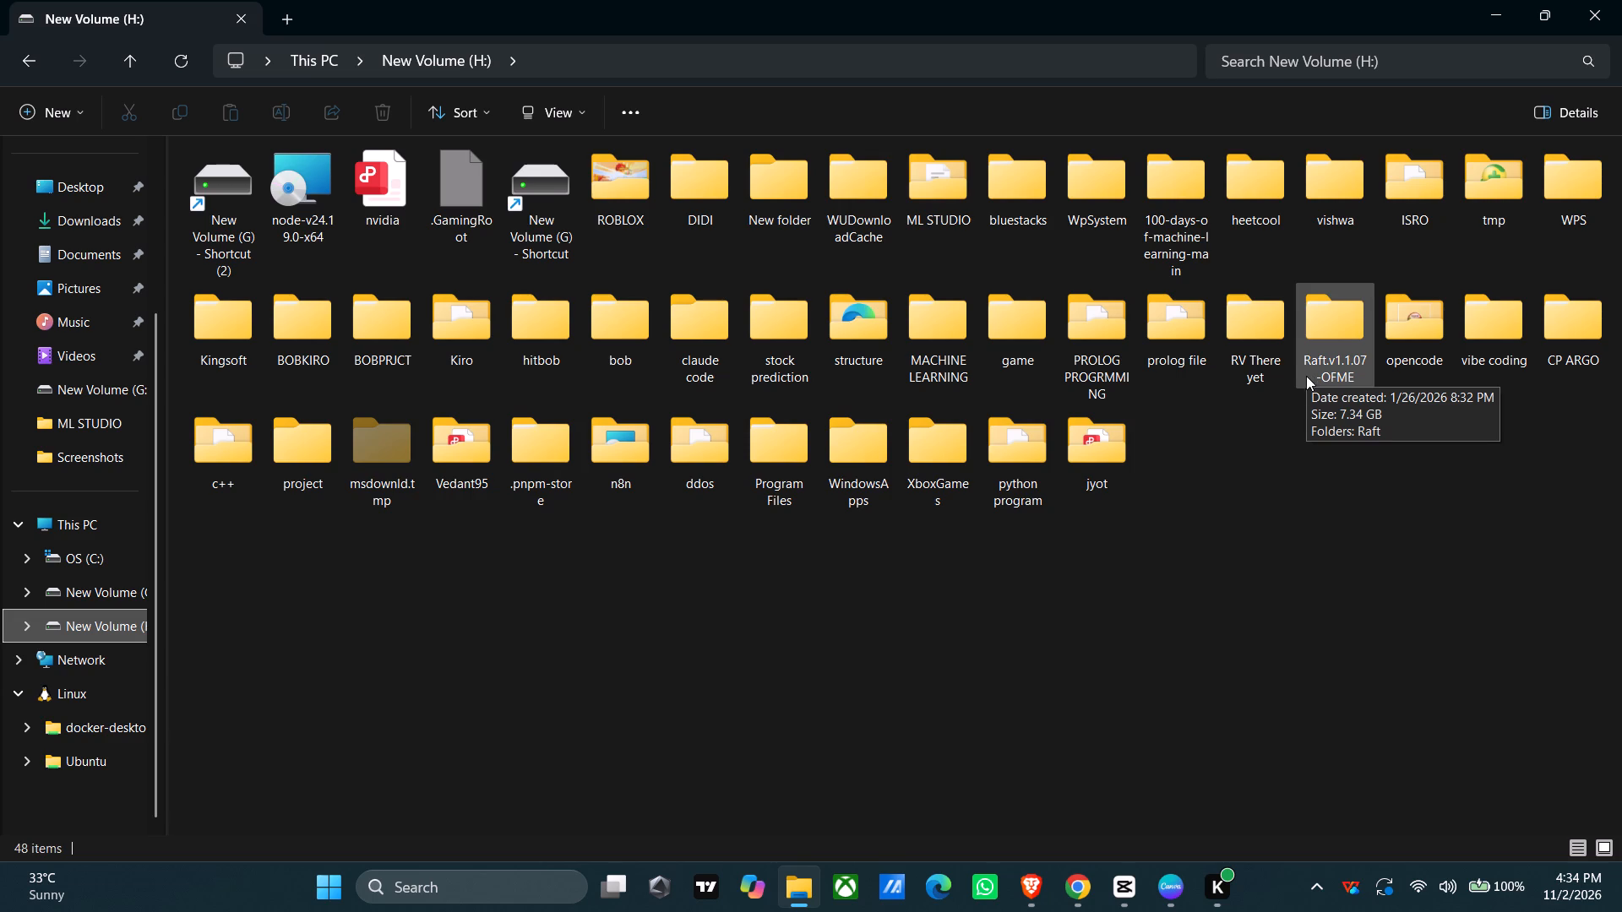
right_click(1234, 582)
scroll(1233, 581, down, 4)
scroll(1233, 581, up, 4)
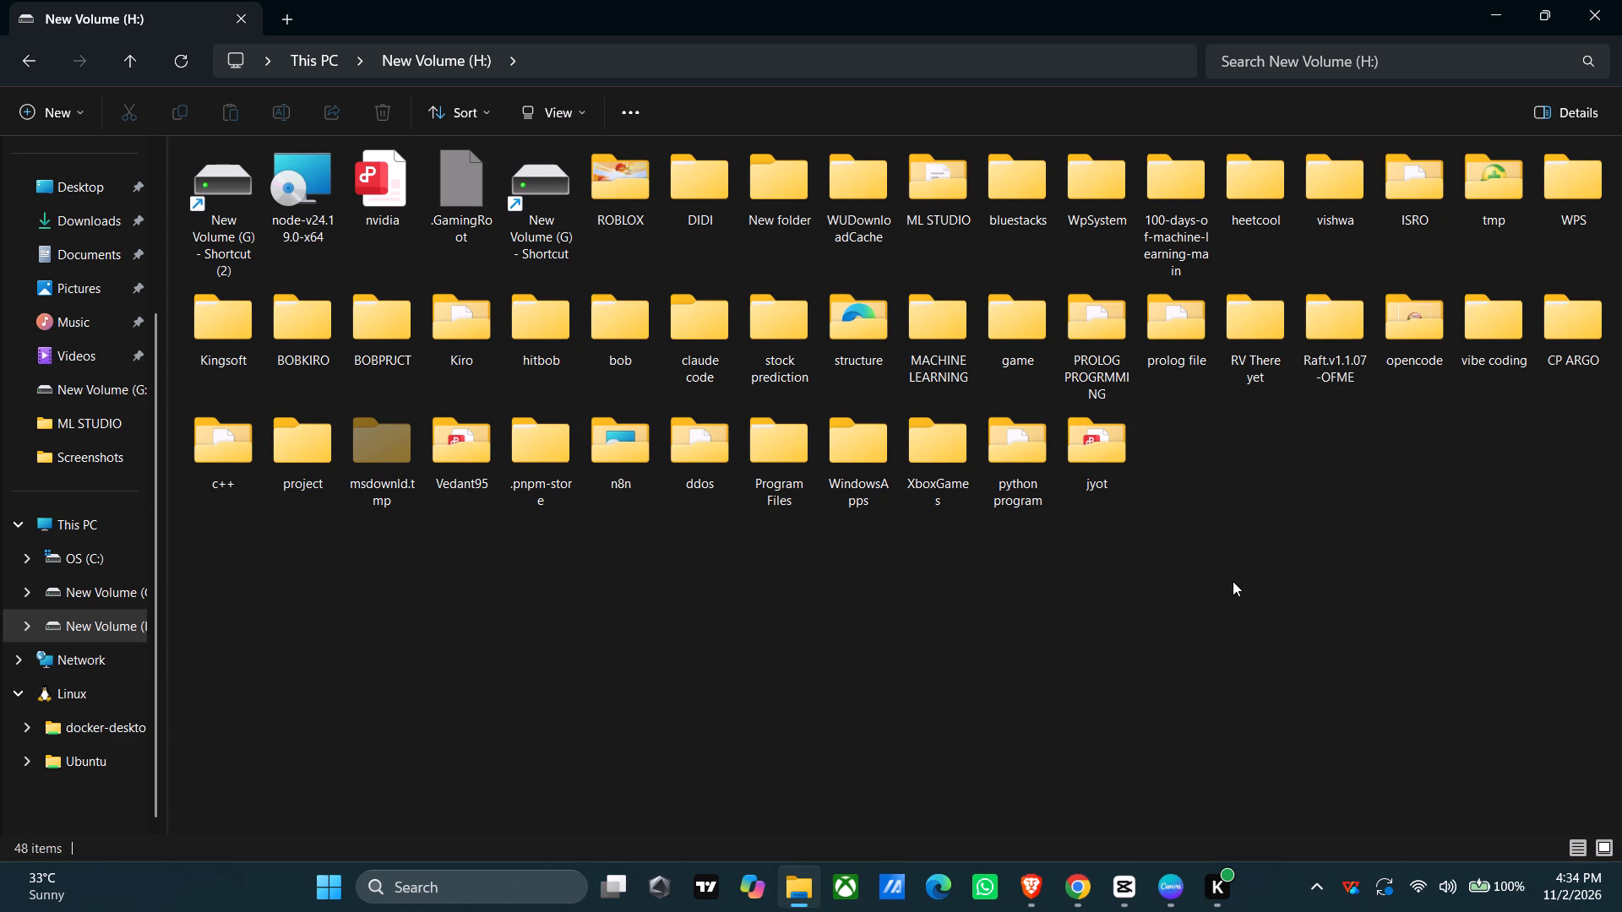
click(672, 611)
double_click(606, 174)
double_click(254, 200)
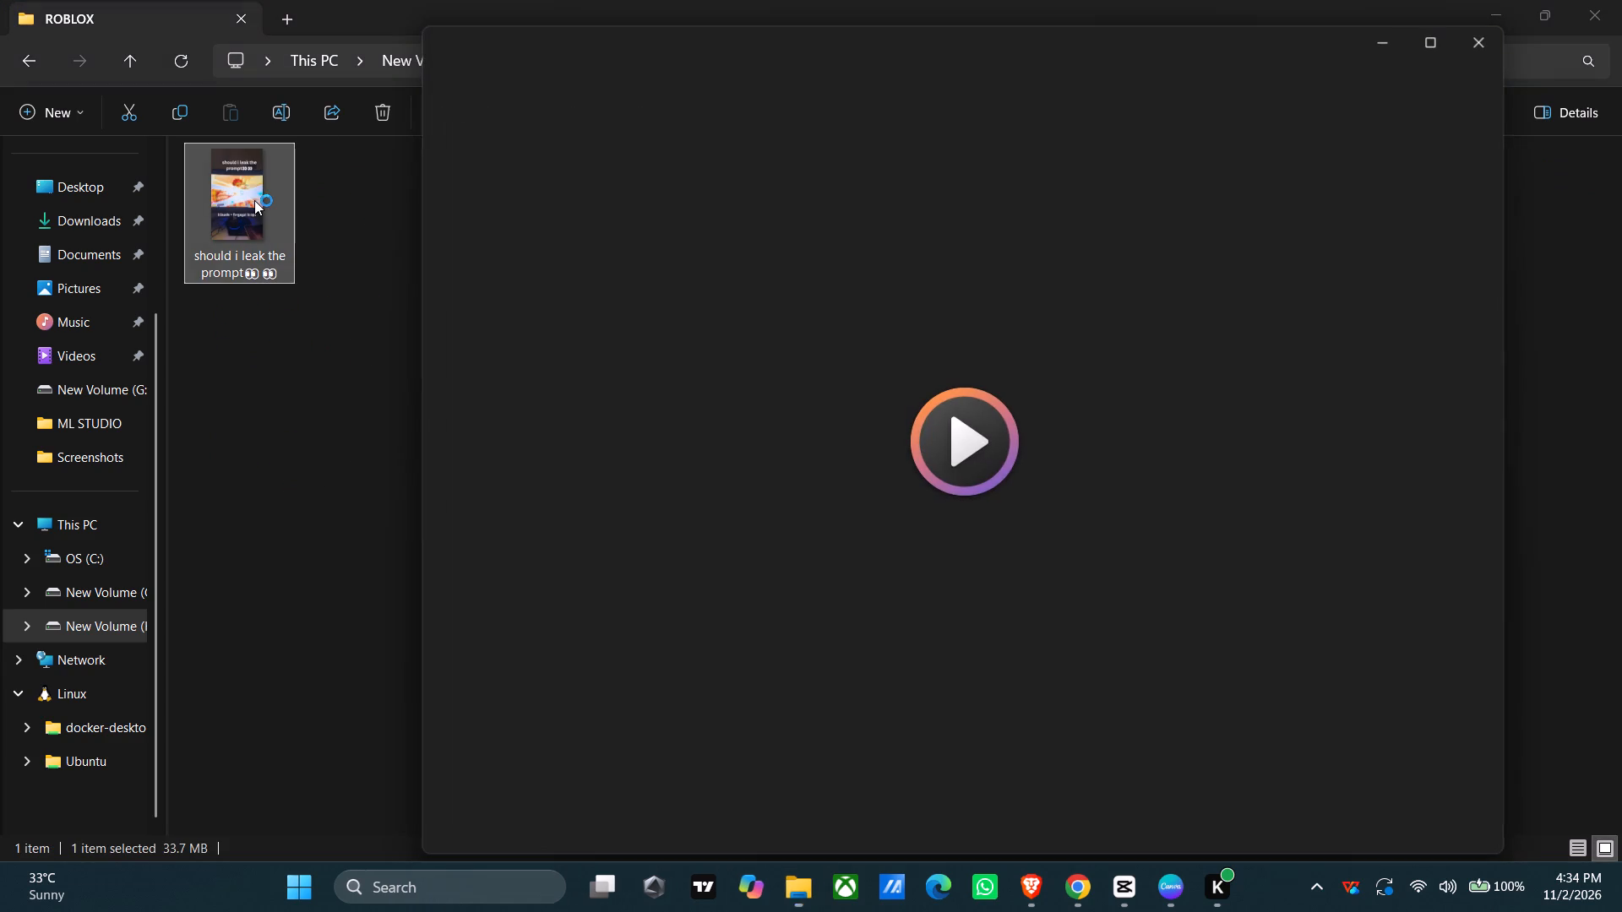
Show the file properties of the saved reel video.
right_click(264, 243)
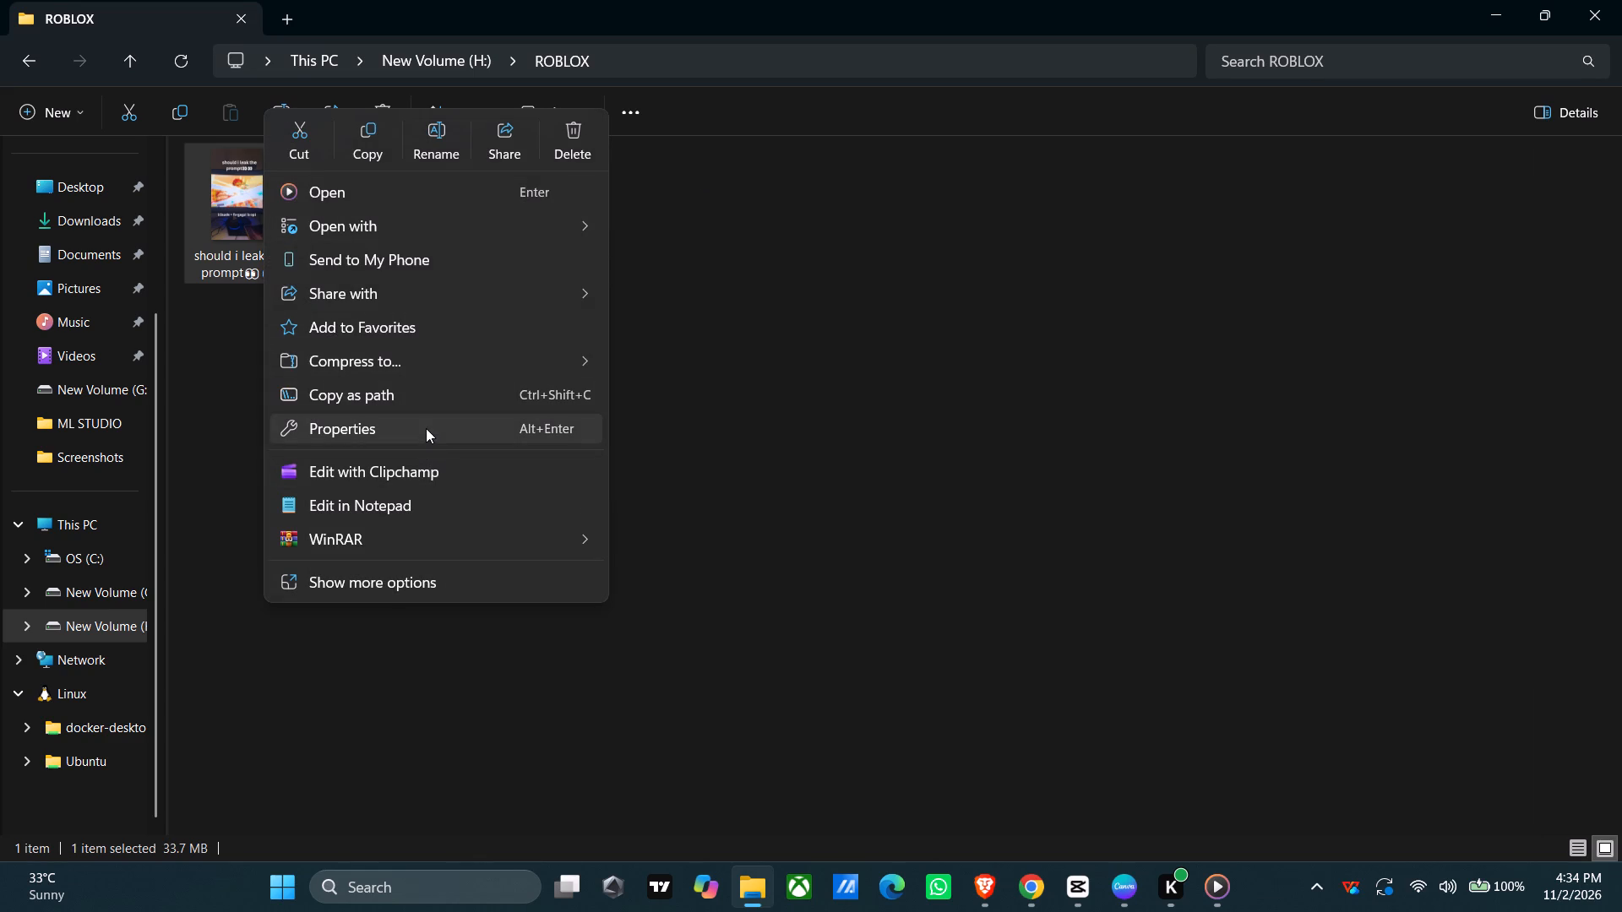
click(426, 428)
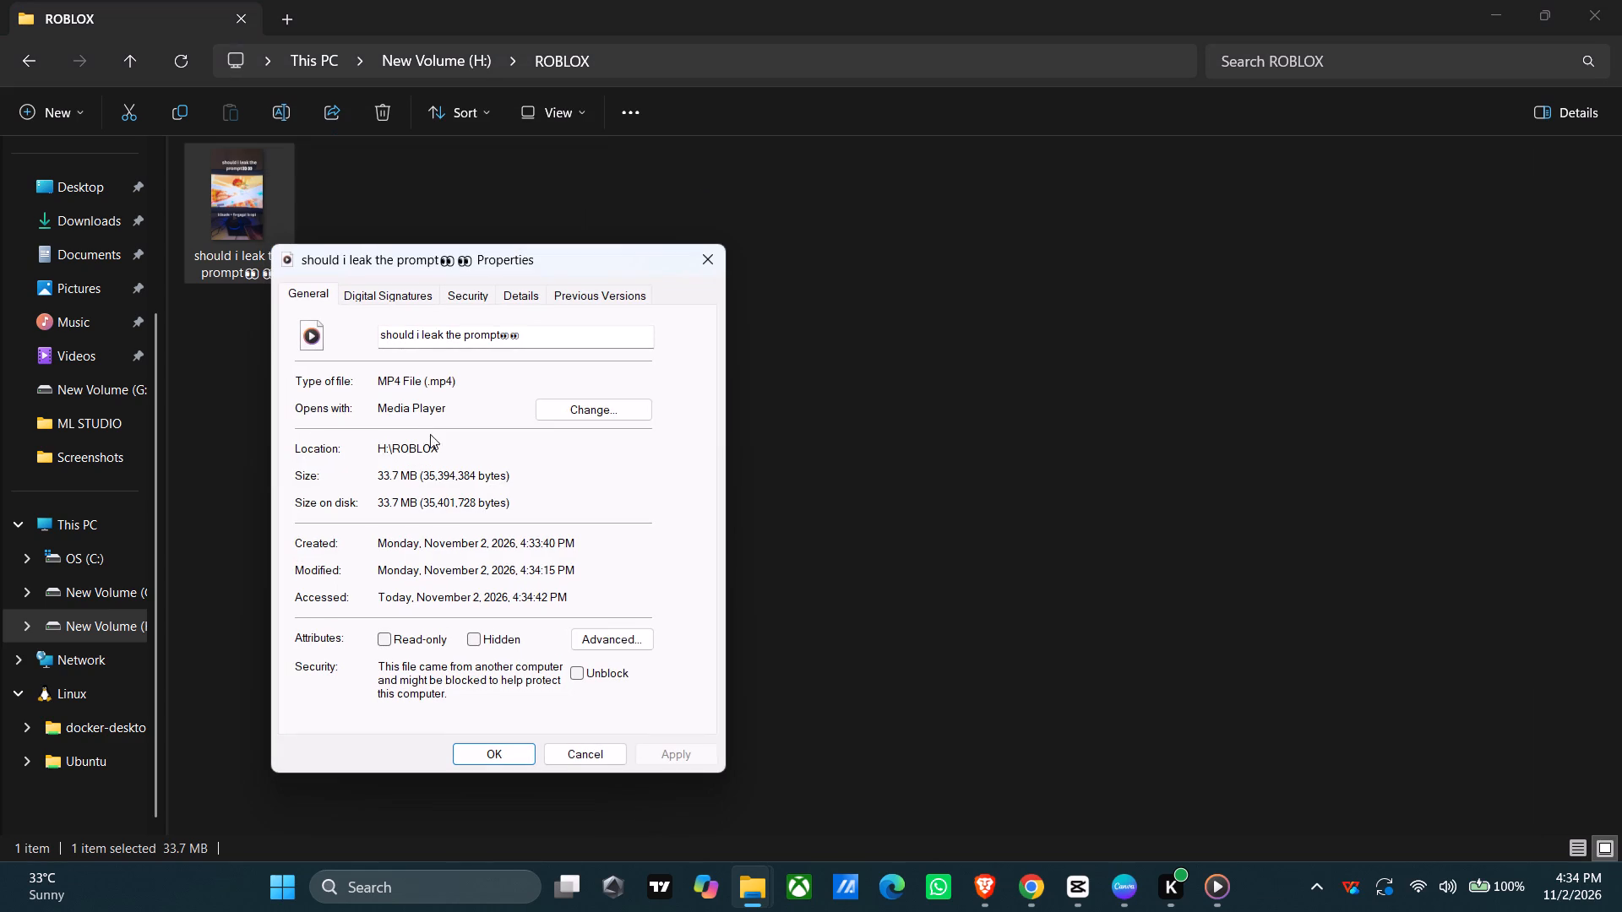
Play the saved reel in Media Player, check its sound and mute settings, and reopen the file from the ROBLOX folder.
click(1223, 892)
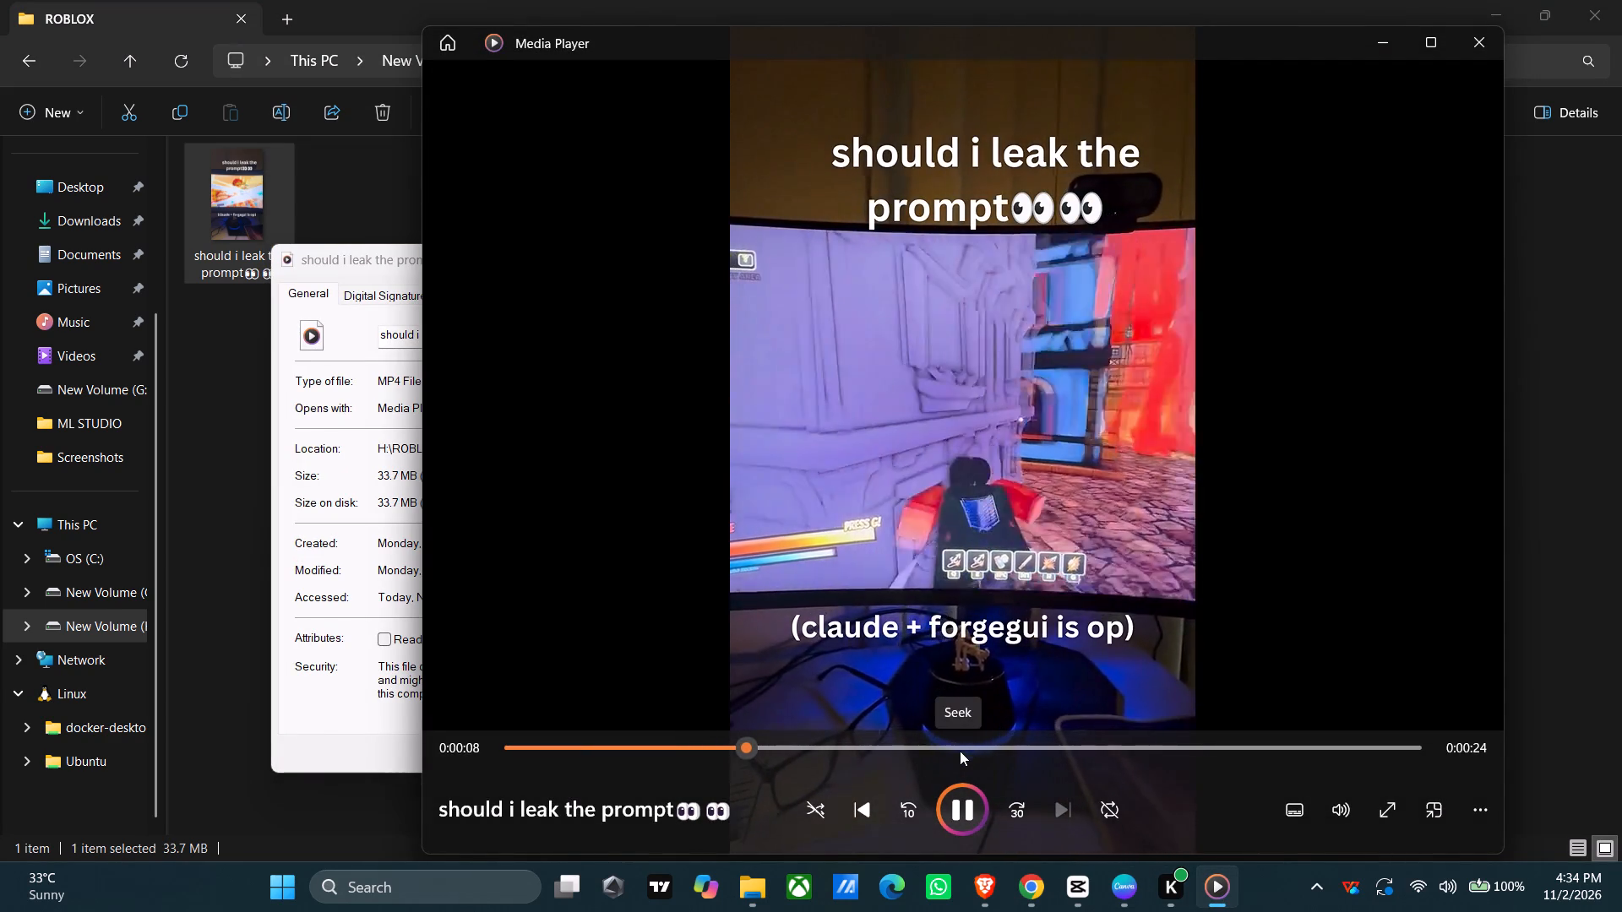
click(988, 603)
click(1481, 899)
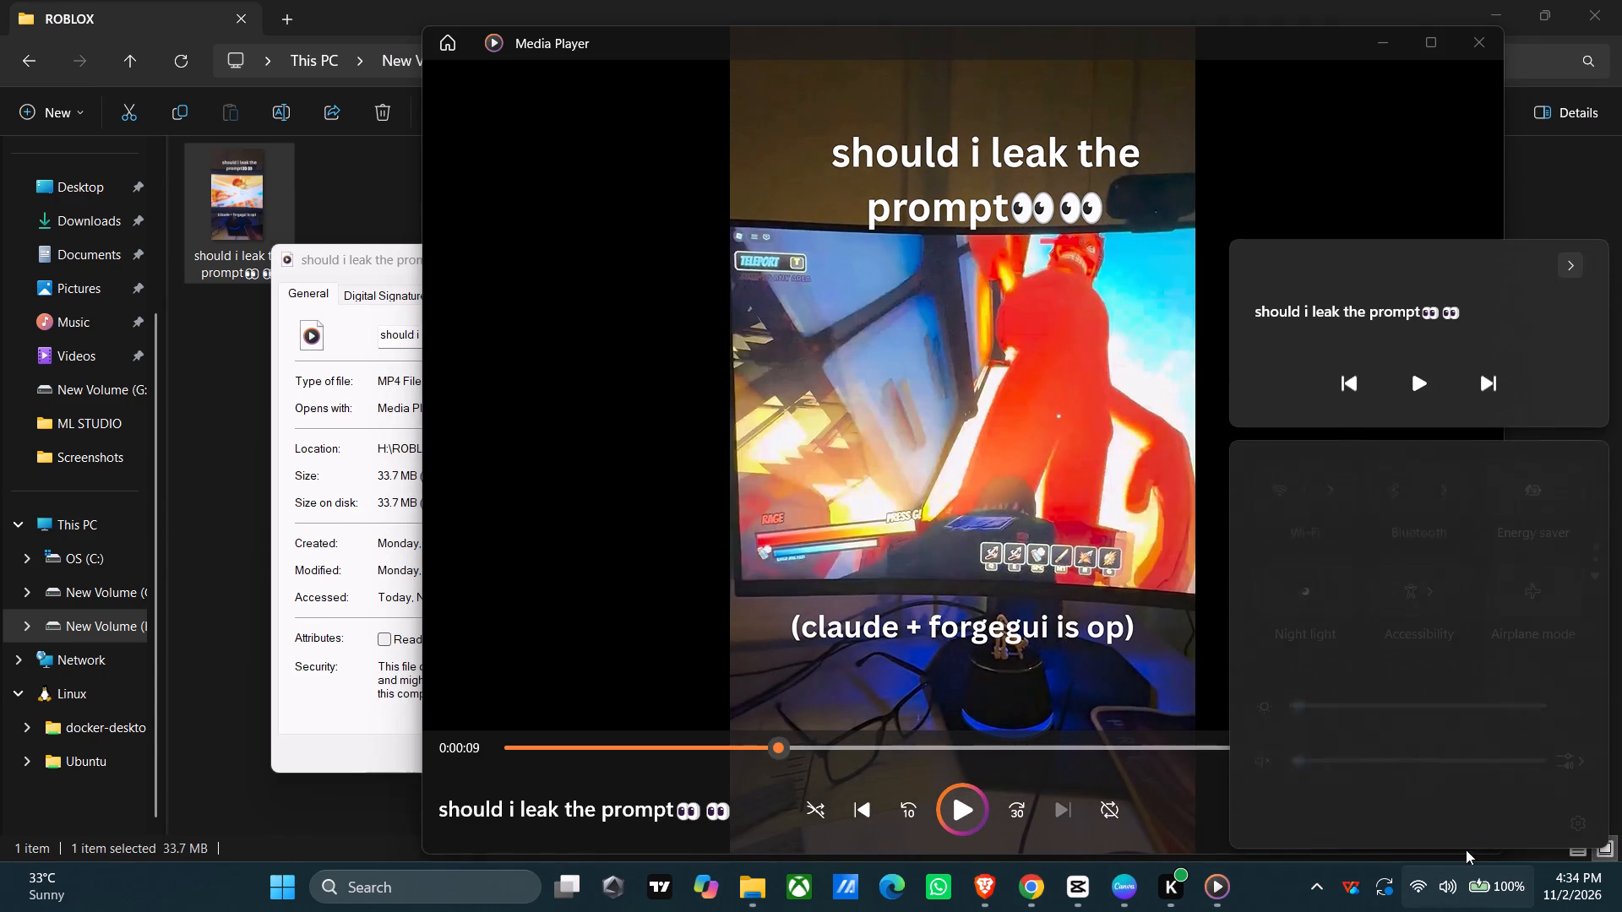
click(1005, 605)
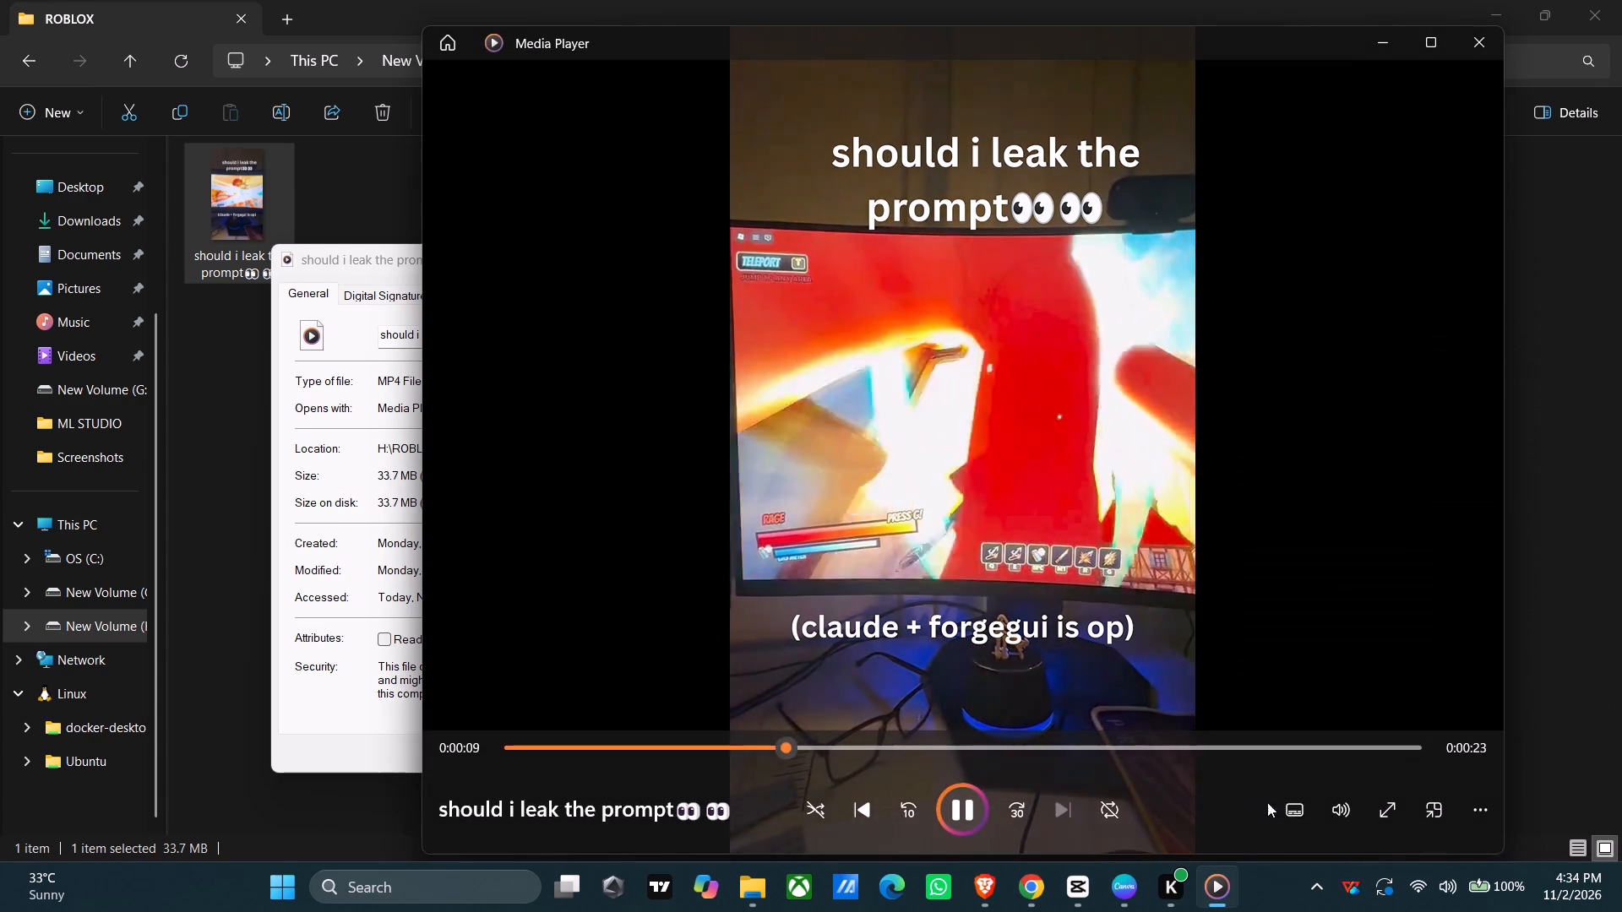
click(1335, 805)
click(1335, 804)
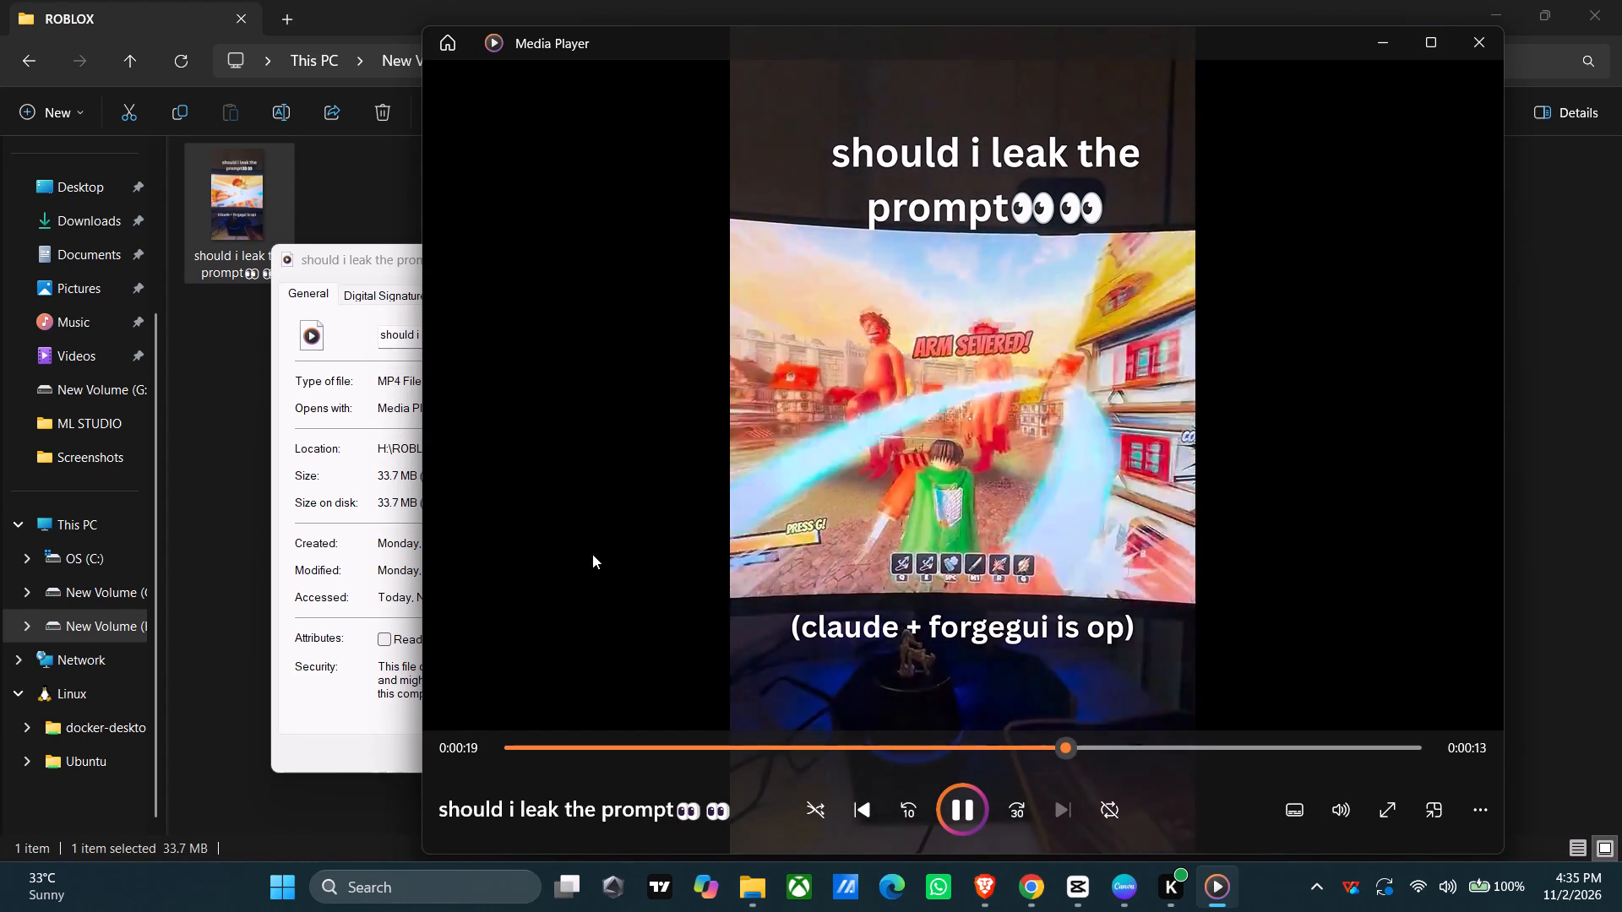
click(327, 204)
double_click(255, 218)
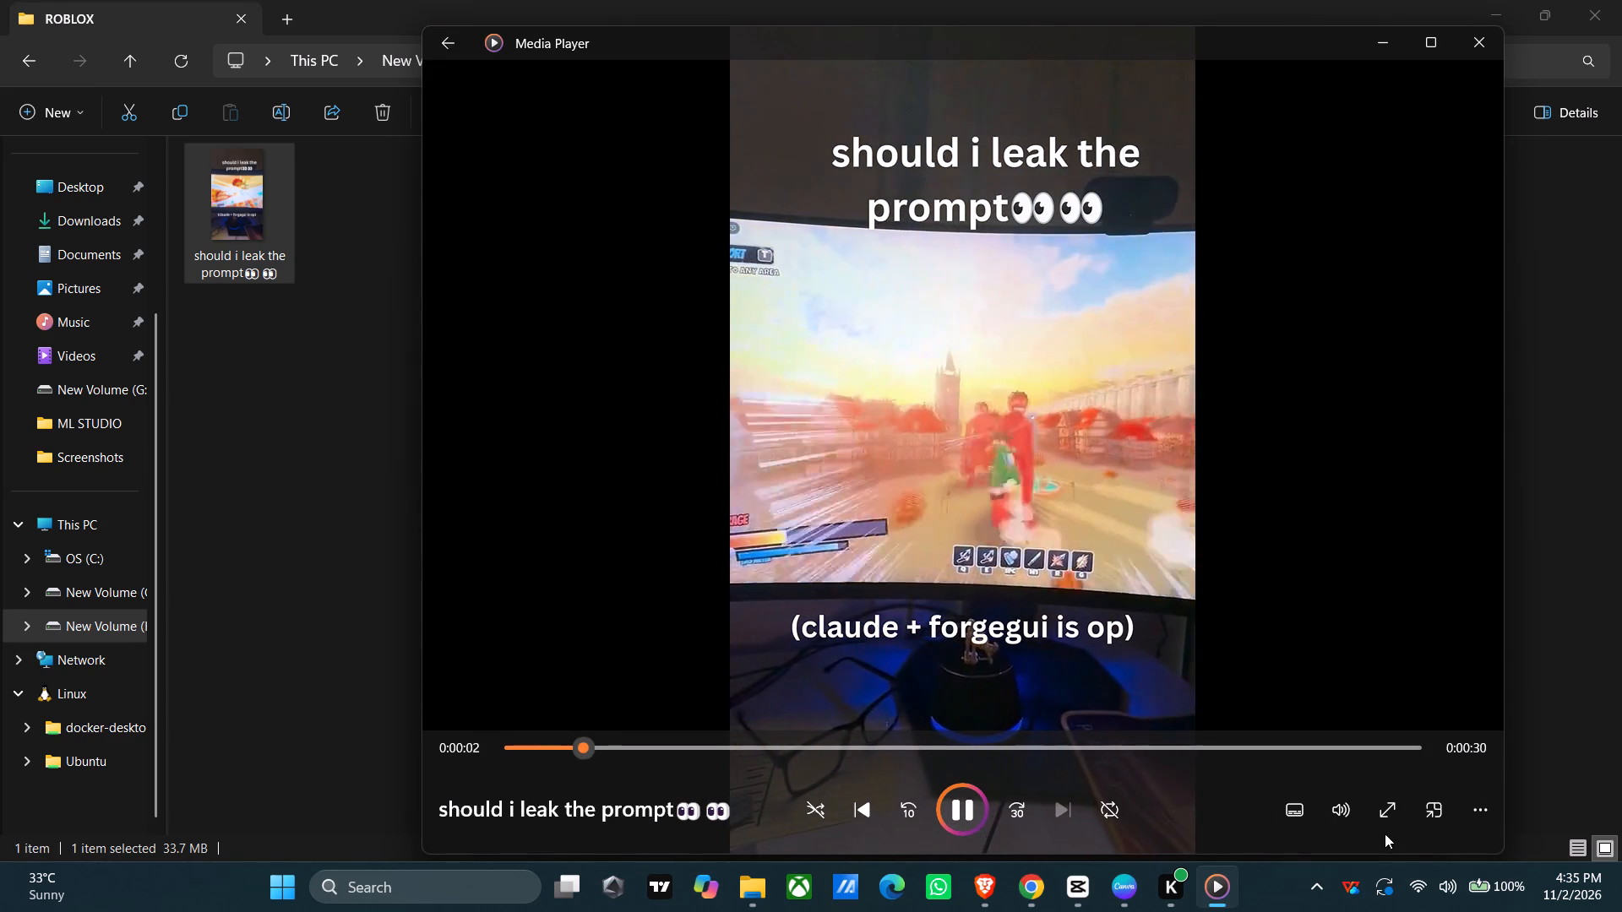
Set the Media Player volume to 100 while the saved reel plays.
click(1342, 807)
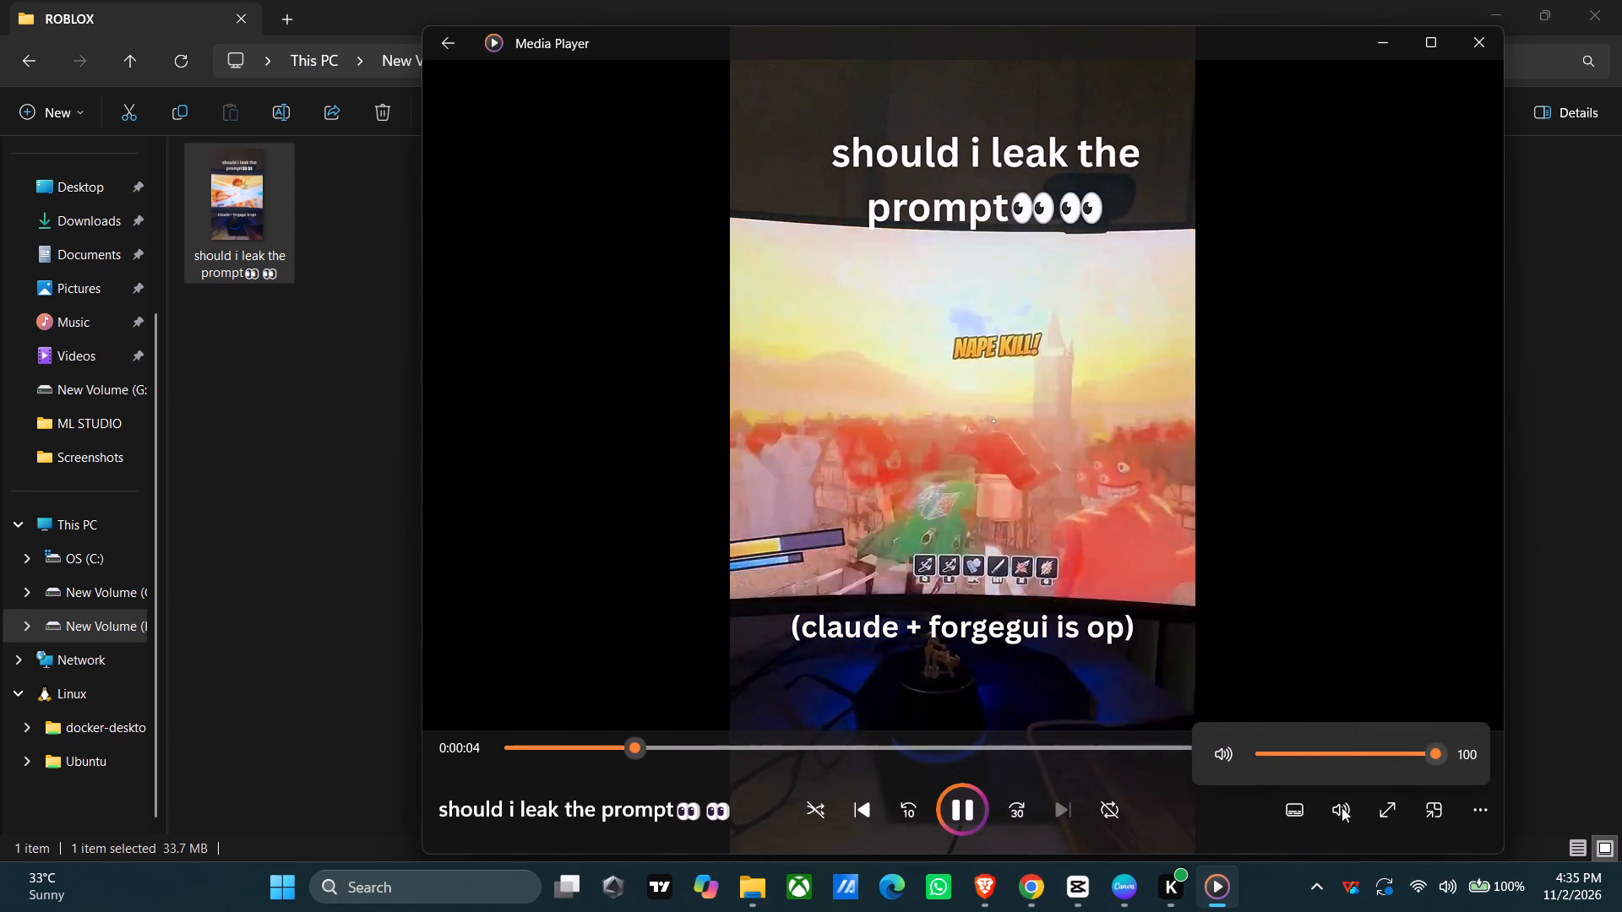
drag(1351, 748, 1621, 774)
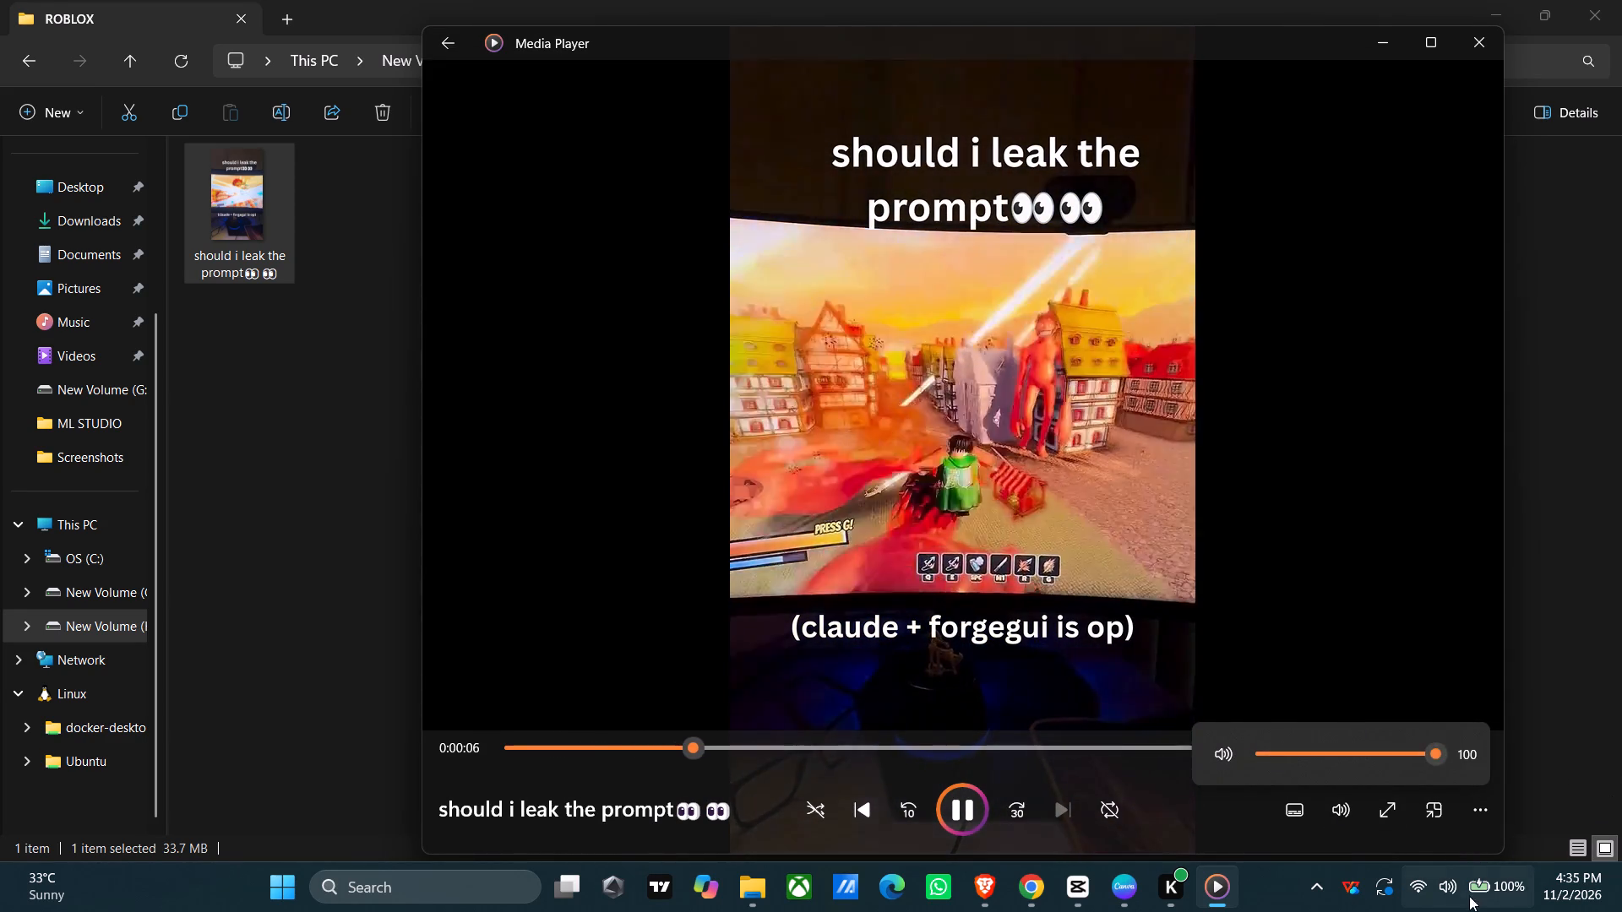
Raise the Windows system volume to maximum and toggle Bluetooth in the quick settings.
click(1433, 911)
click(1475, 890)
drag(1434, 753, 1621, 759)
click(1405, 495)
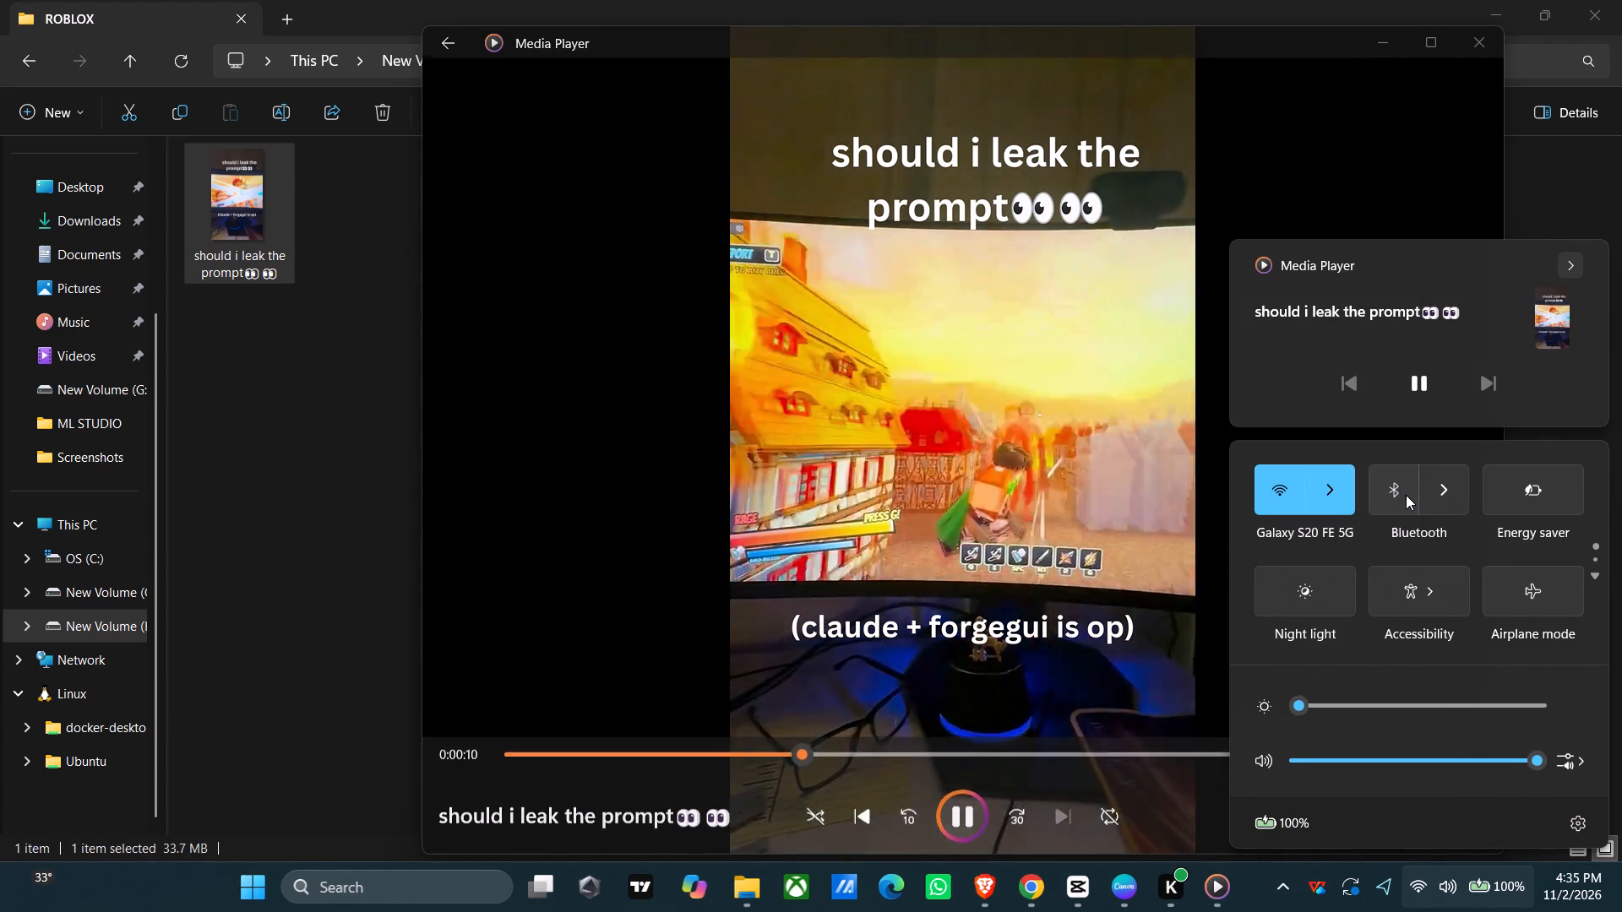
click(1538, 219)
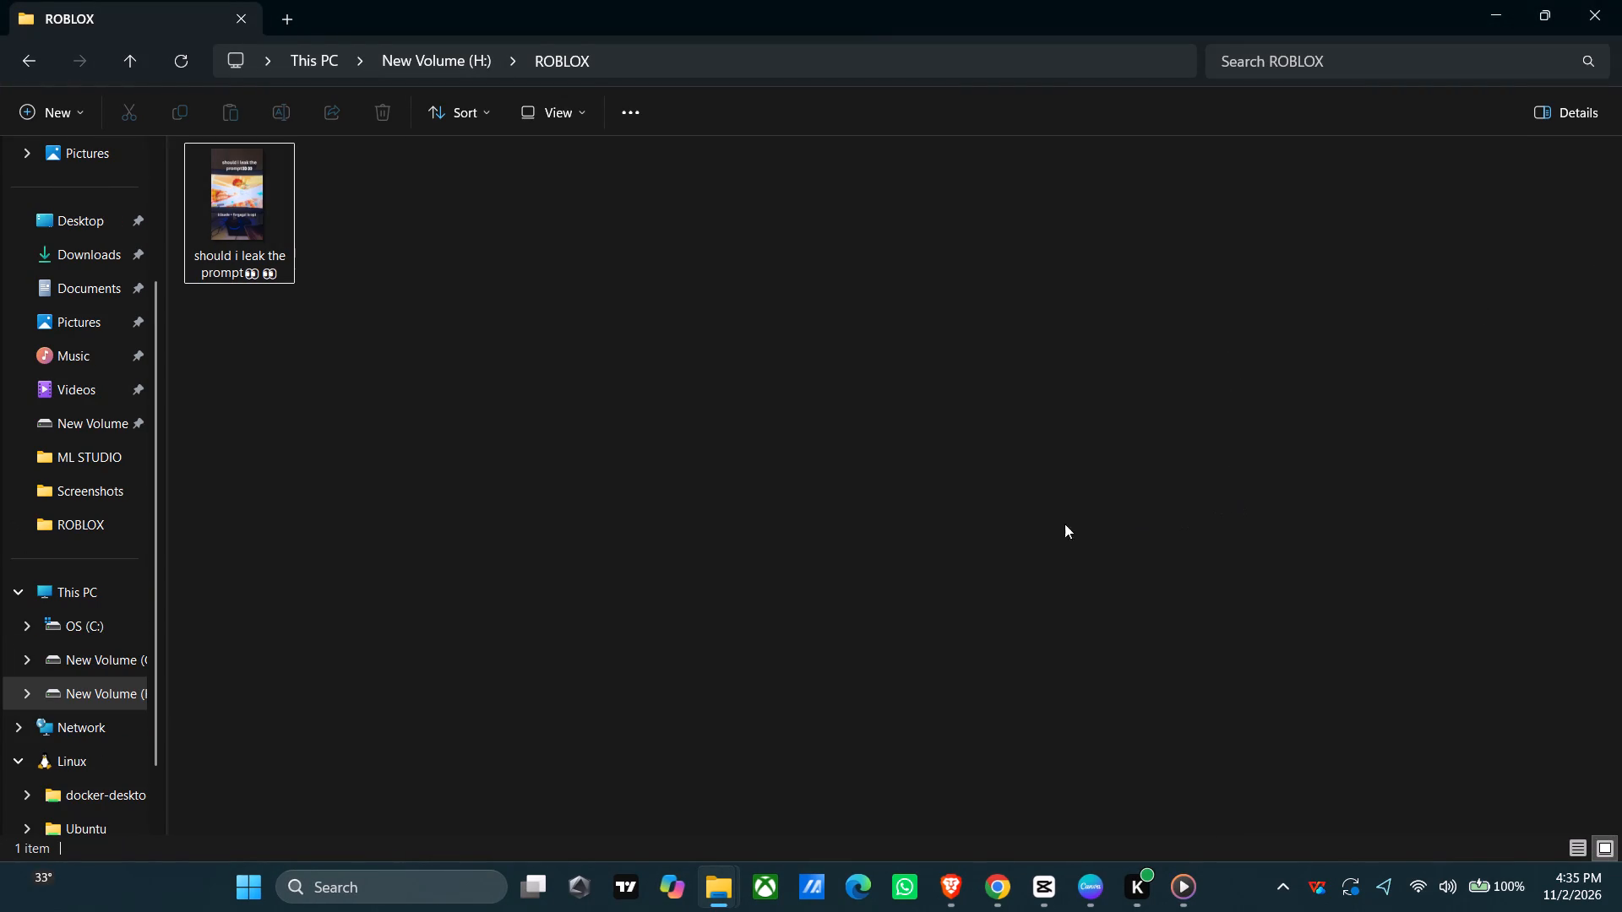
Reopen the saved reel from the ROBLOX folder and play it to recheck its sound.
double_click(230, 249)
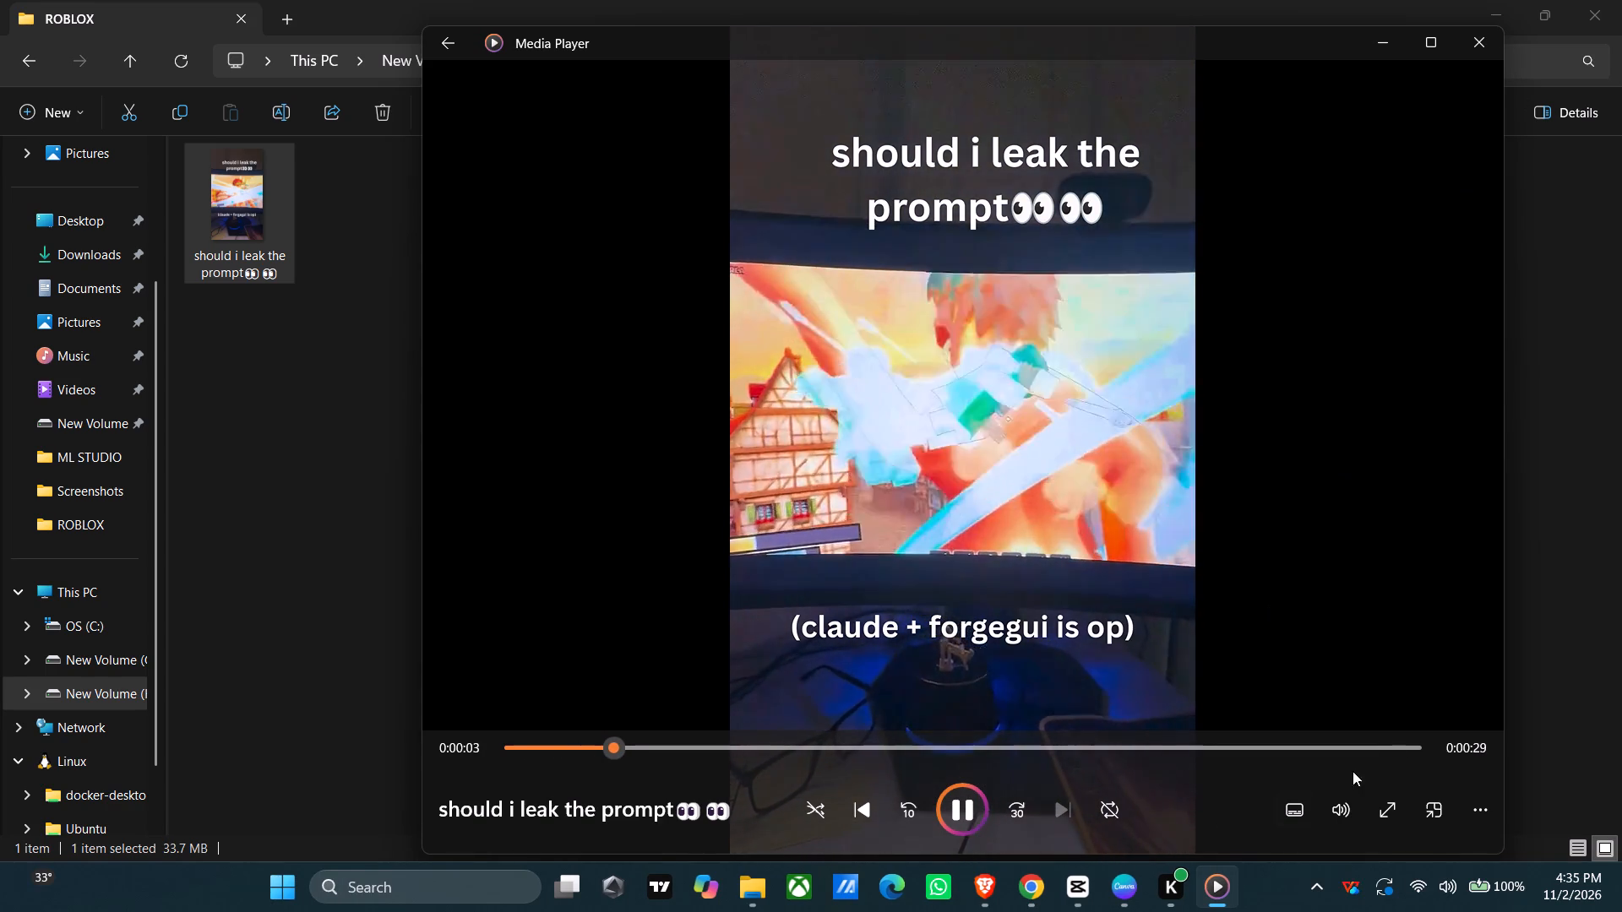
click(1234, 669)
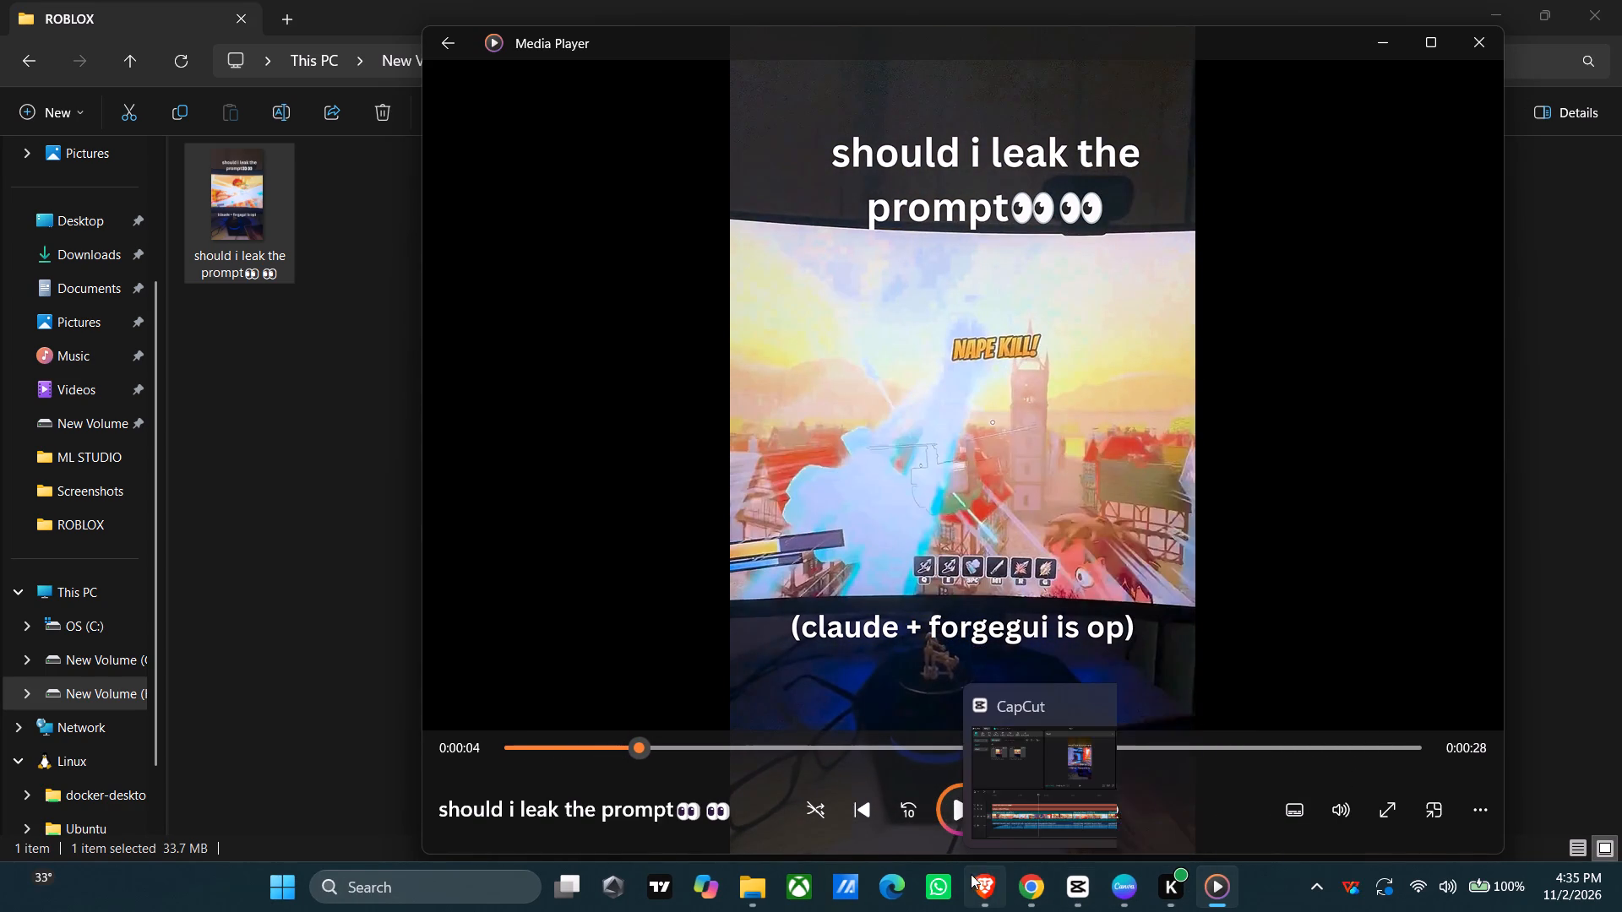
Switch back to the reel design in Canva.
click(1135, 894)
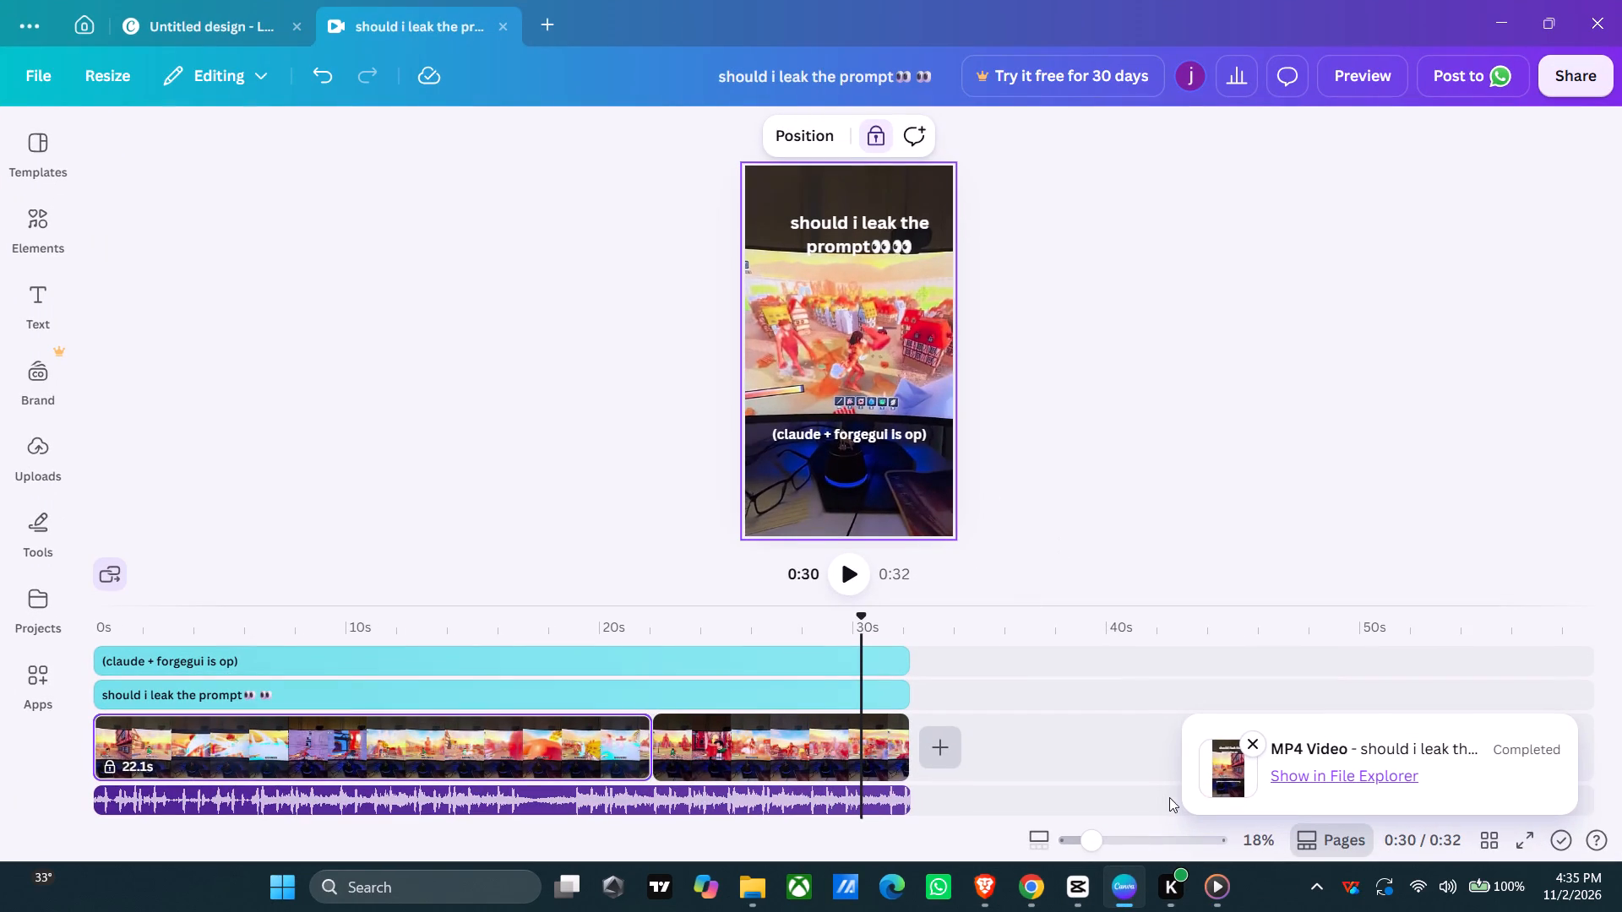
click(1325, 770)
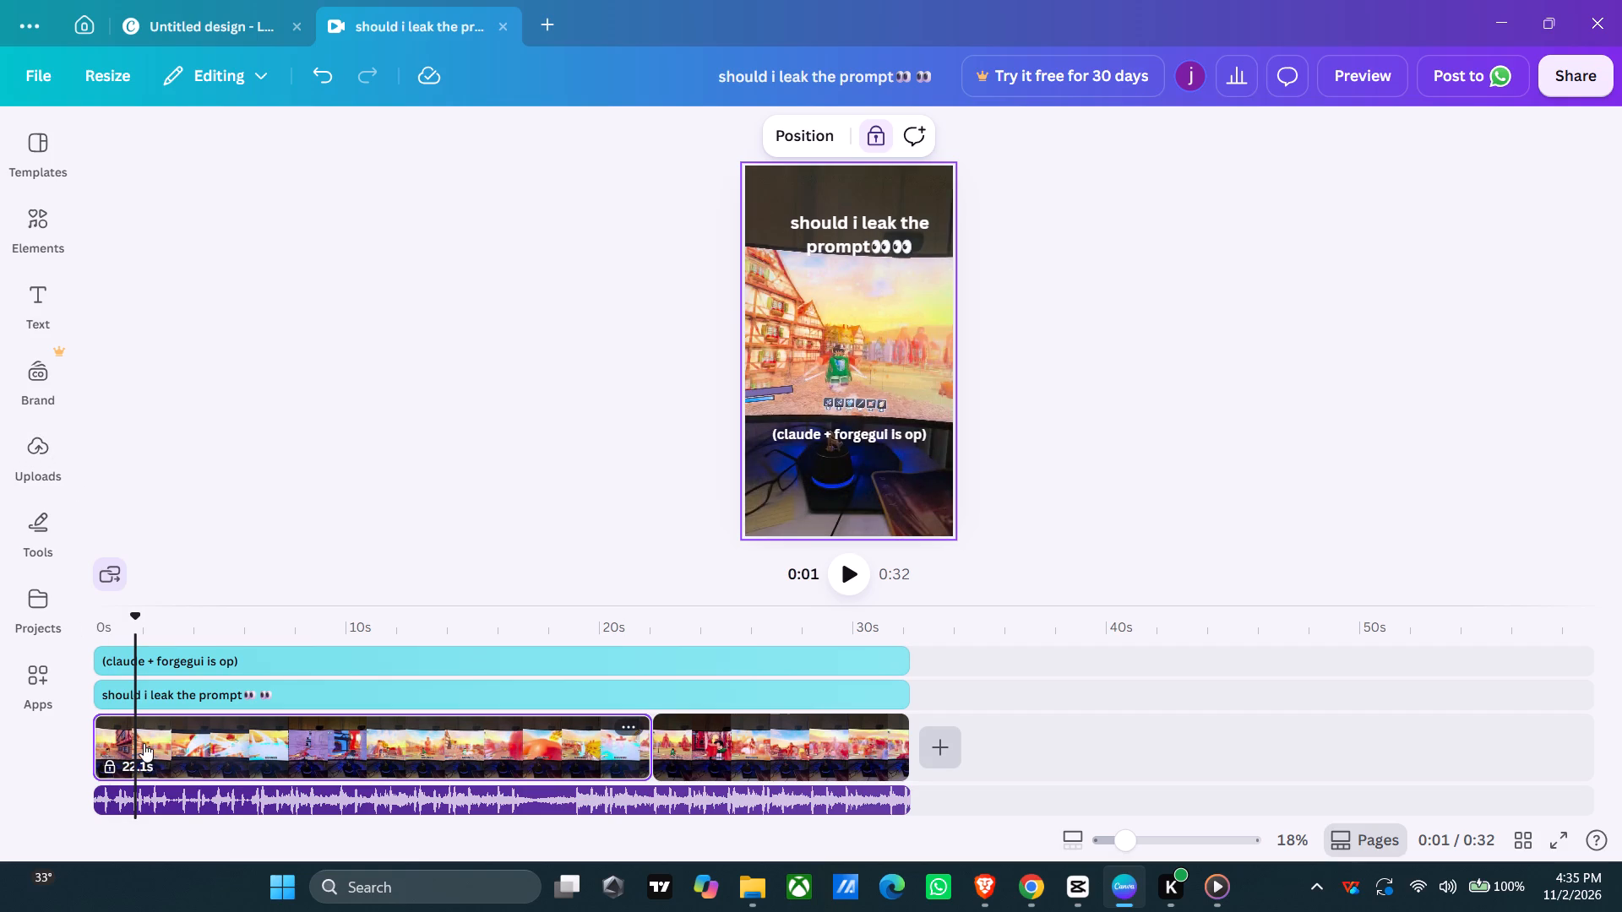
right_click(144, 743)
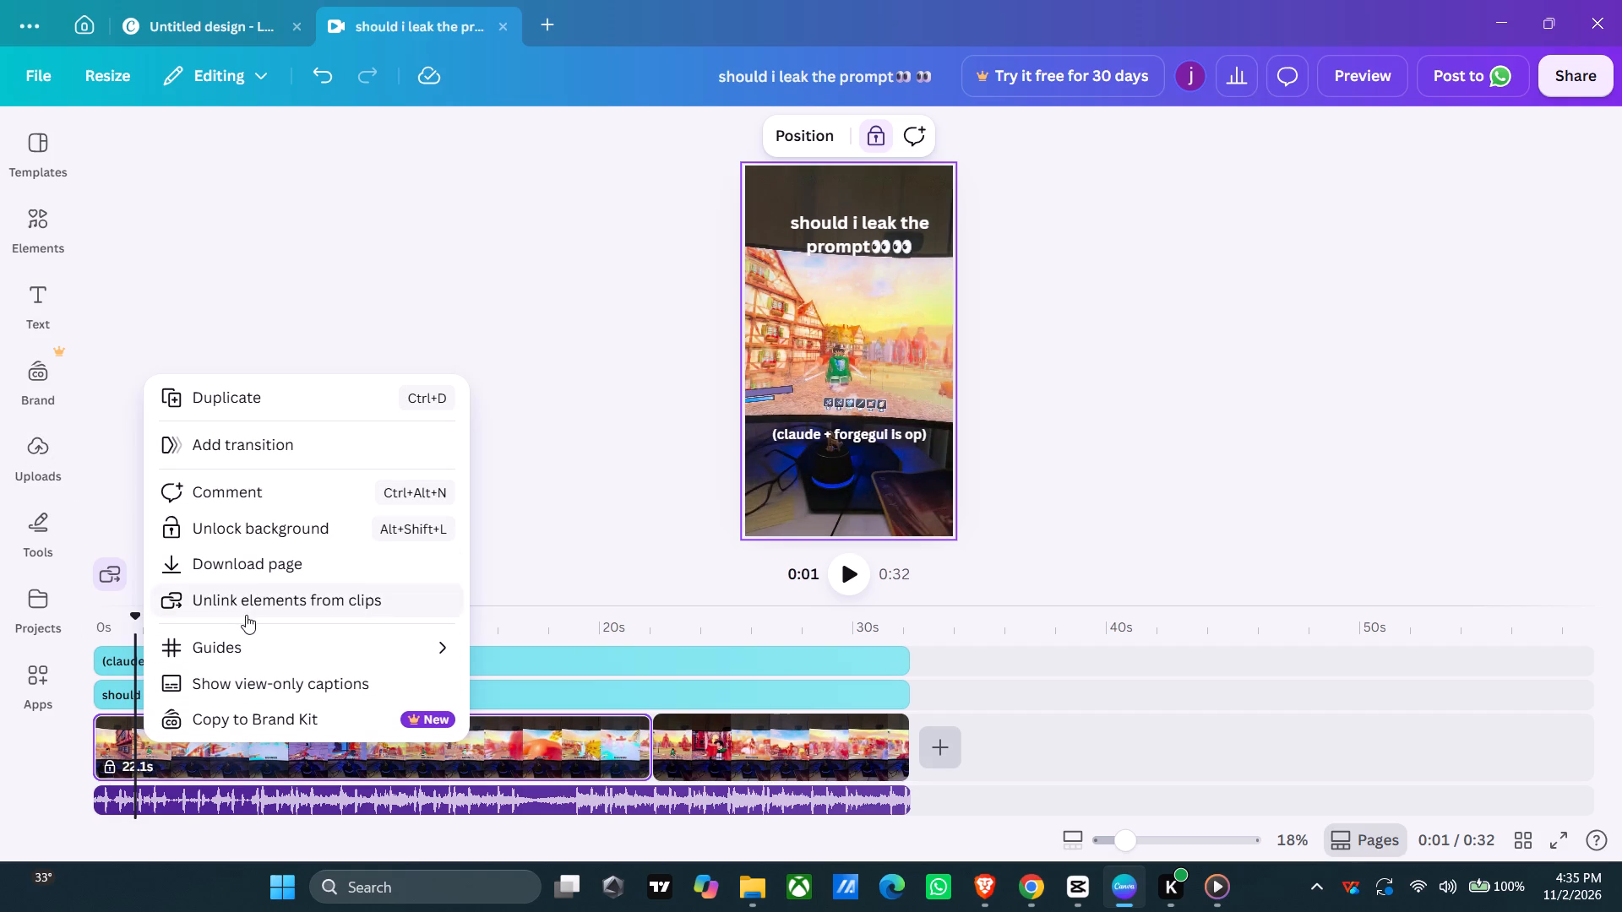
click(249, 526)
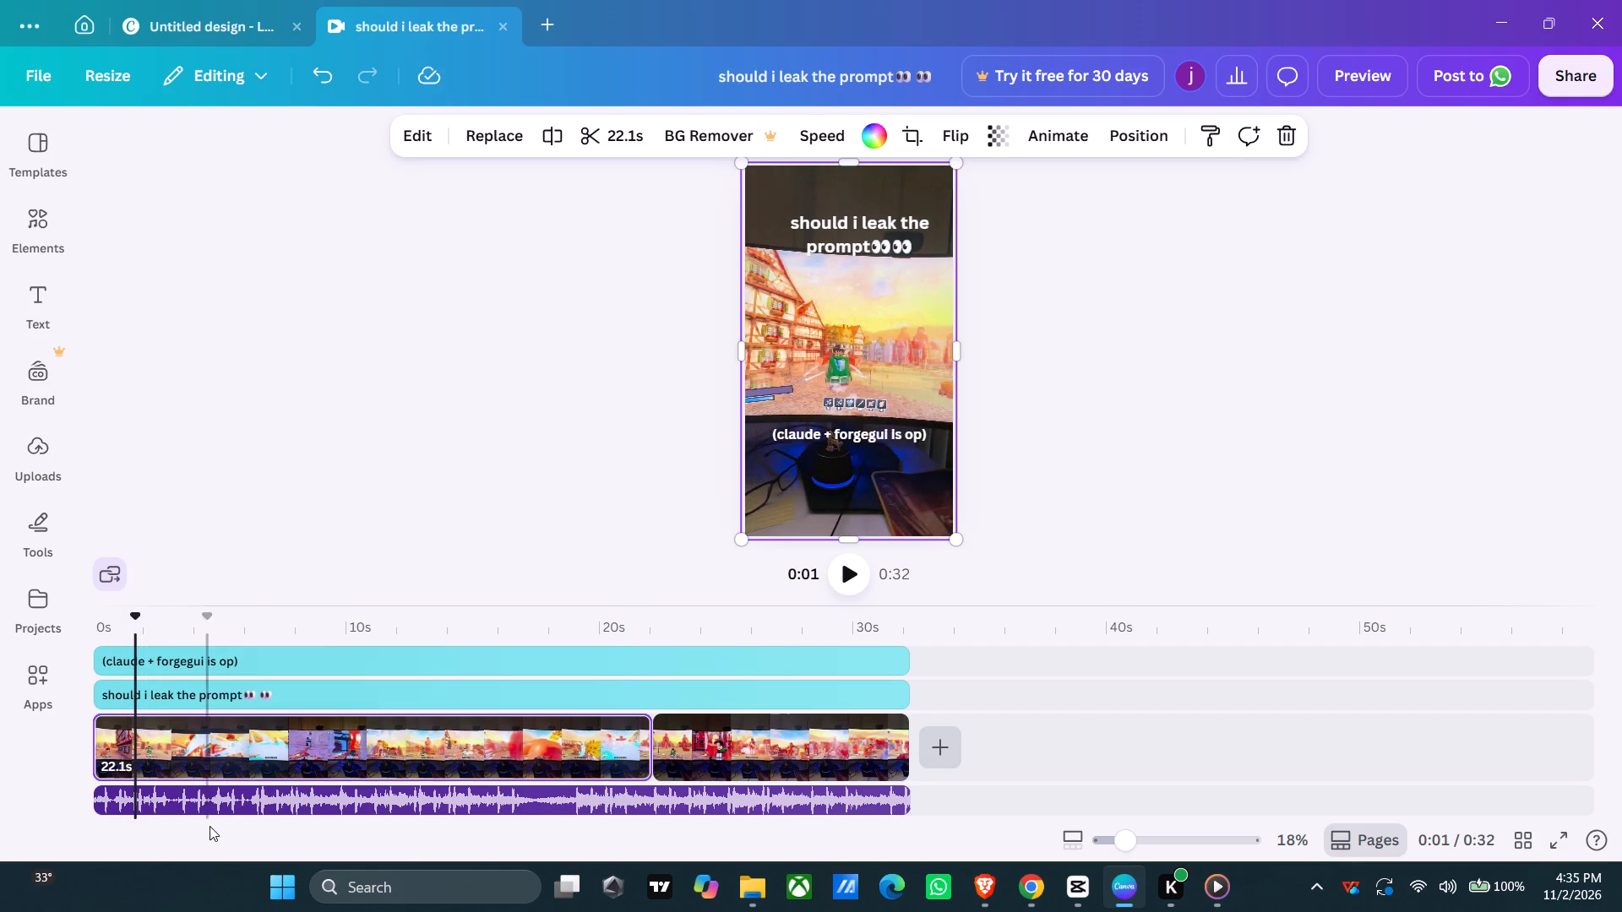
Inspect the music track's options and play the reel from about 24 to 27 seconds to check its audio.
right_click(207, 799)
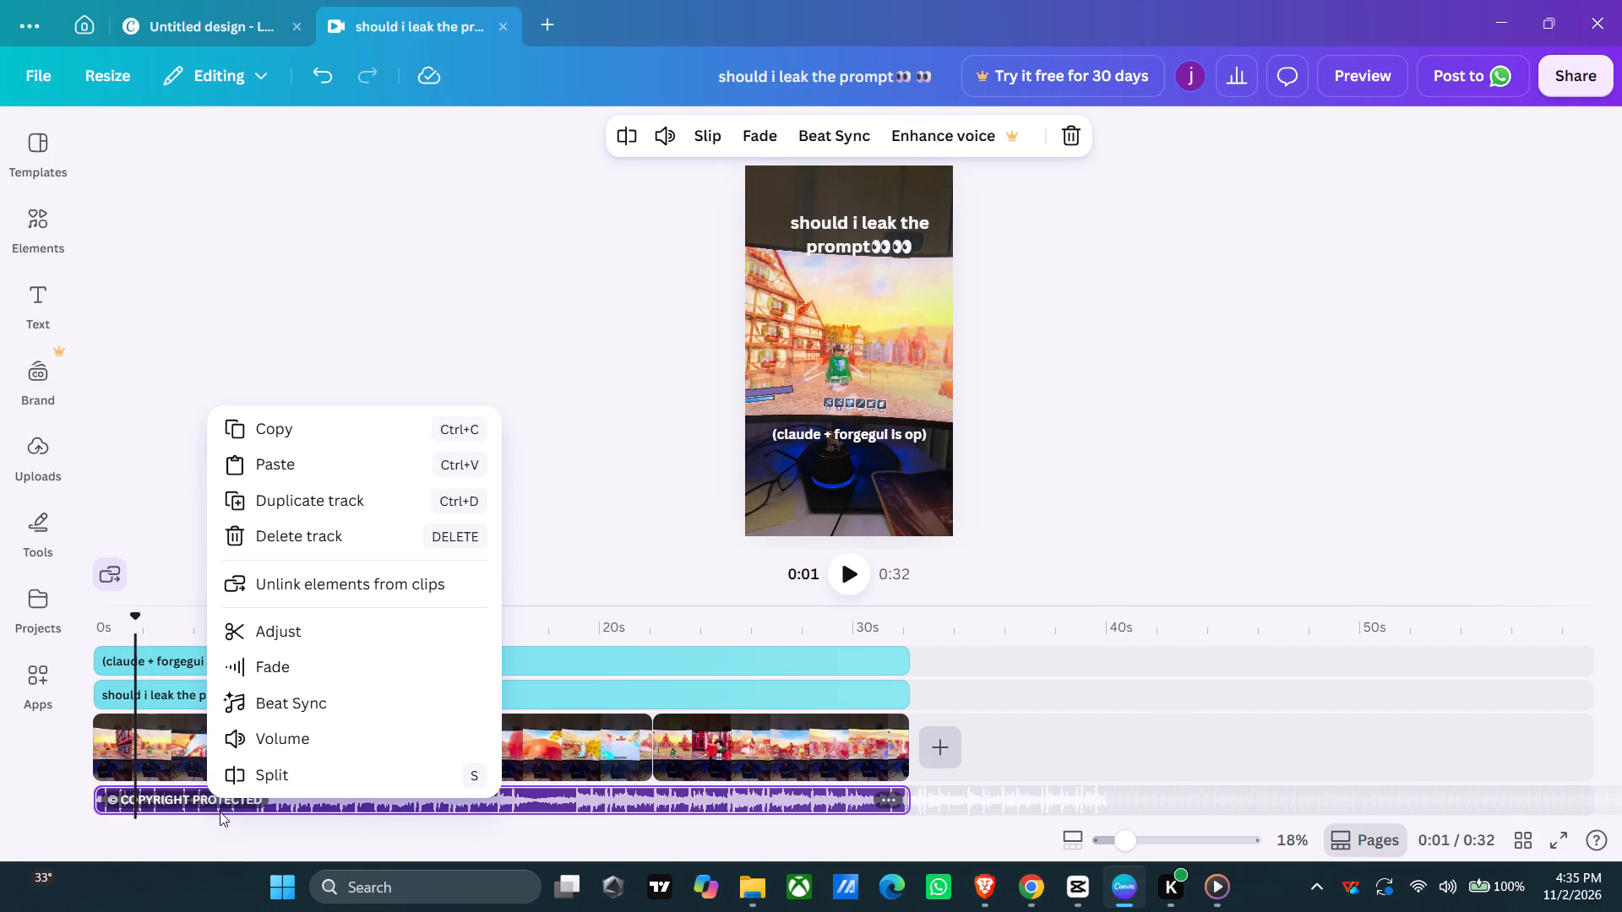
click(237, 819)
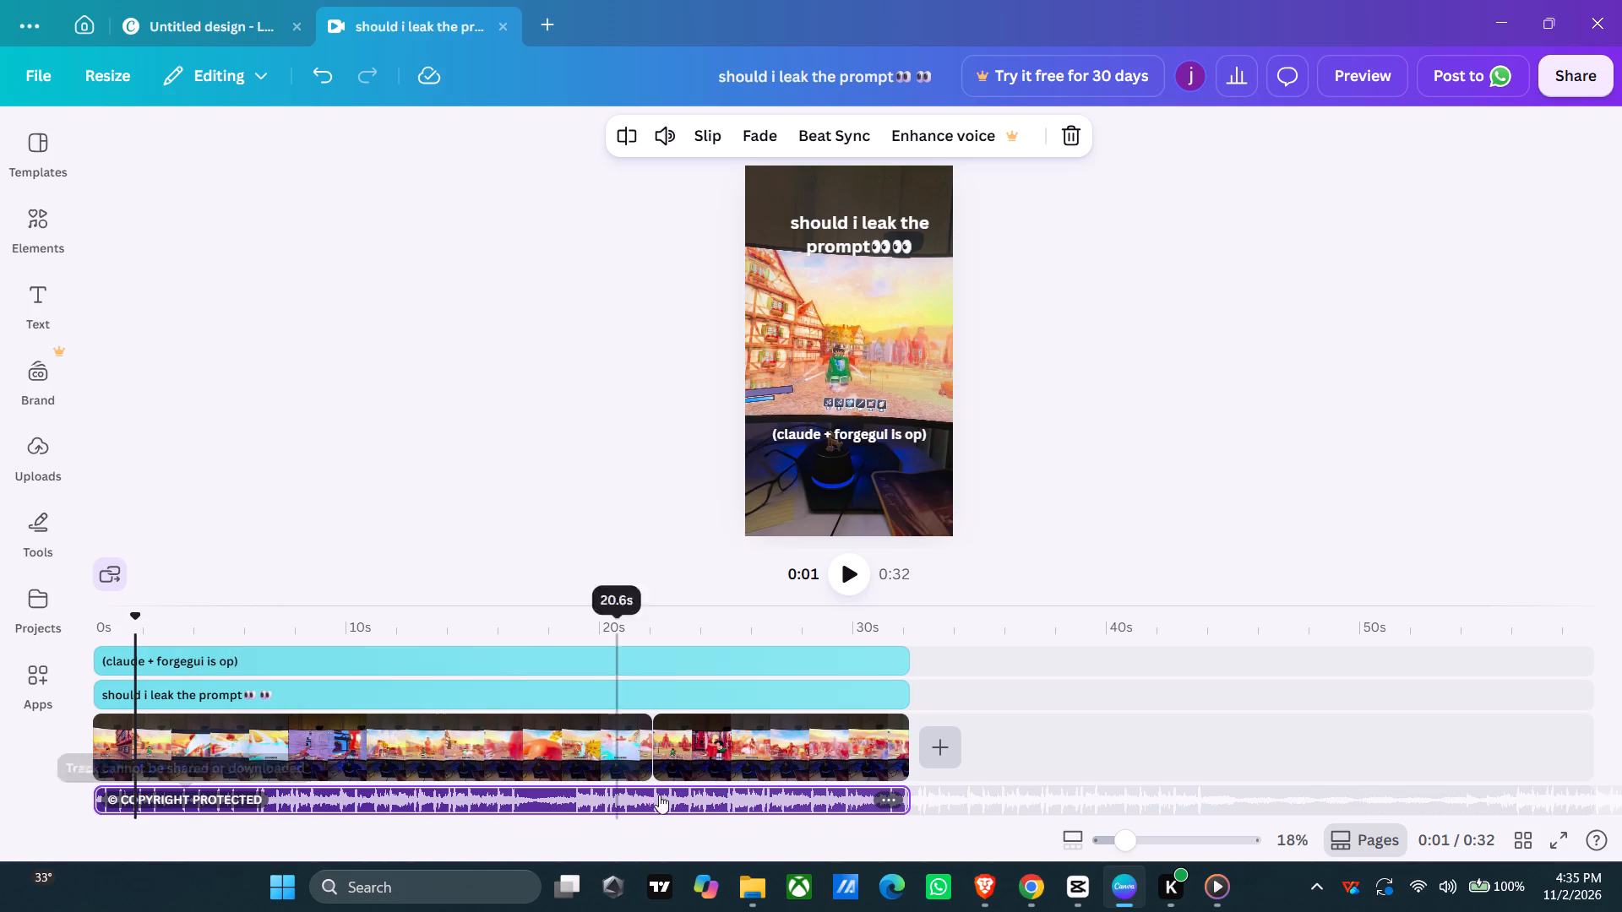
click(868, 748)
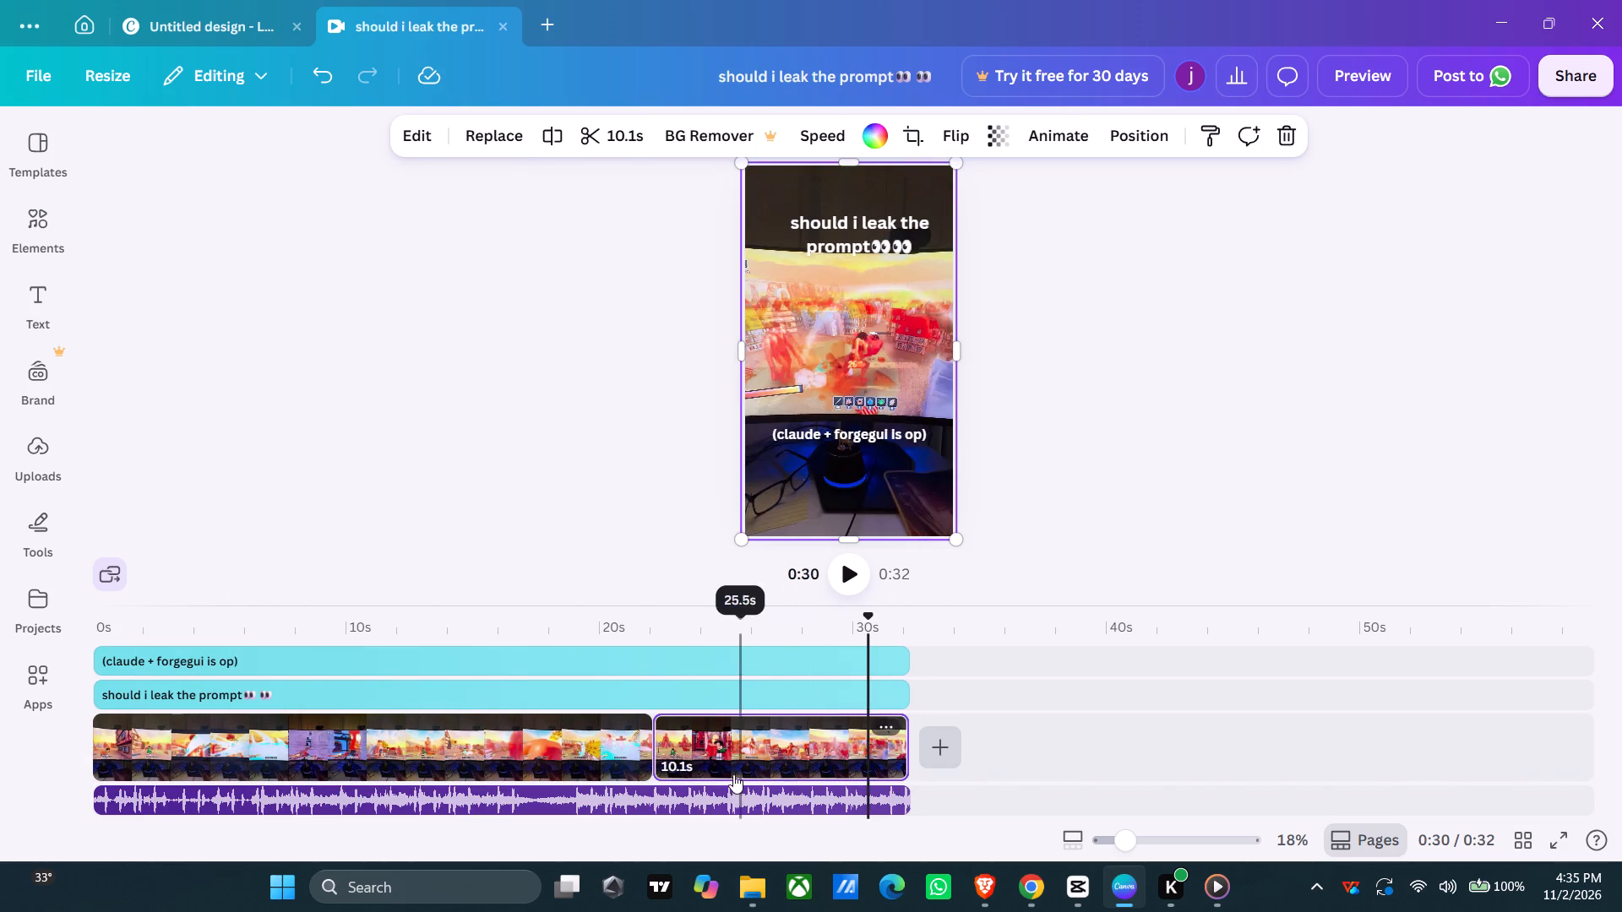
click(731, 775)
click(727, 791)
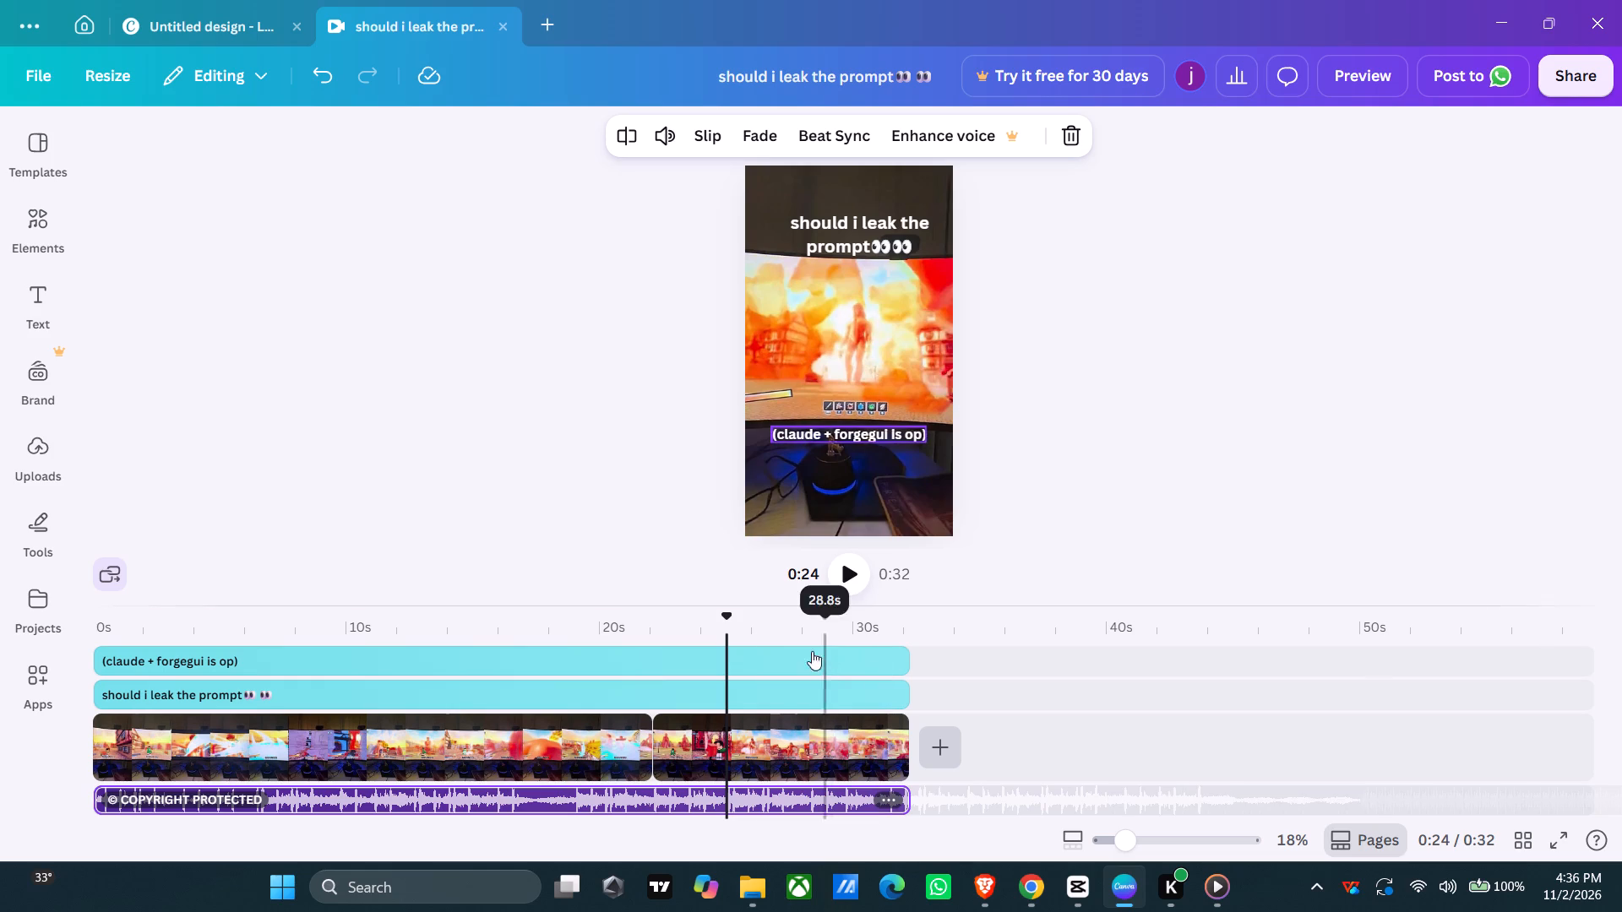
click(857, 575)
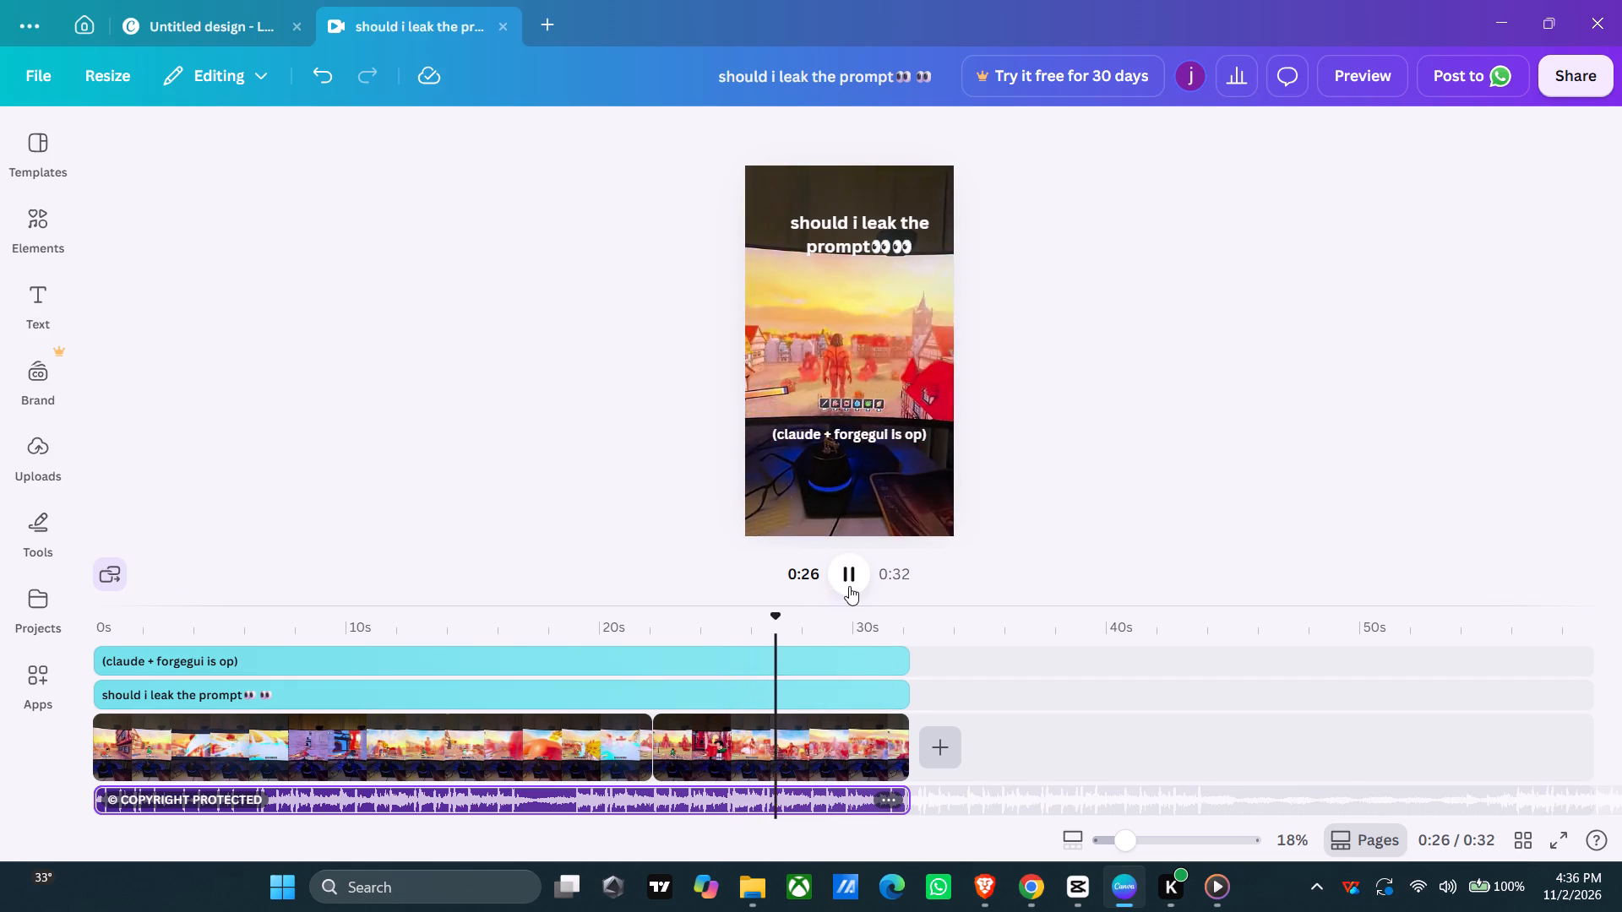
click(846, 582)
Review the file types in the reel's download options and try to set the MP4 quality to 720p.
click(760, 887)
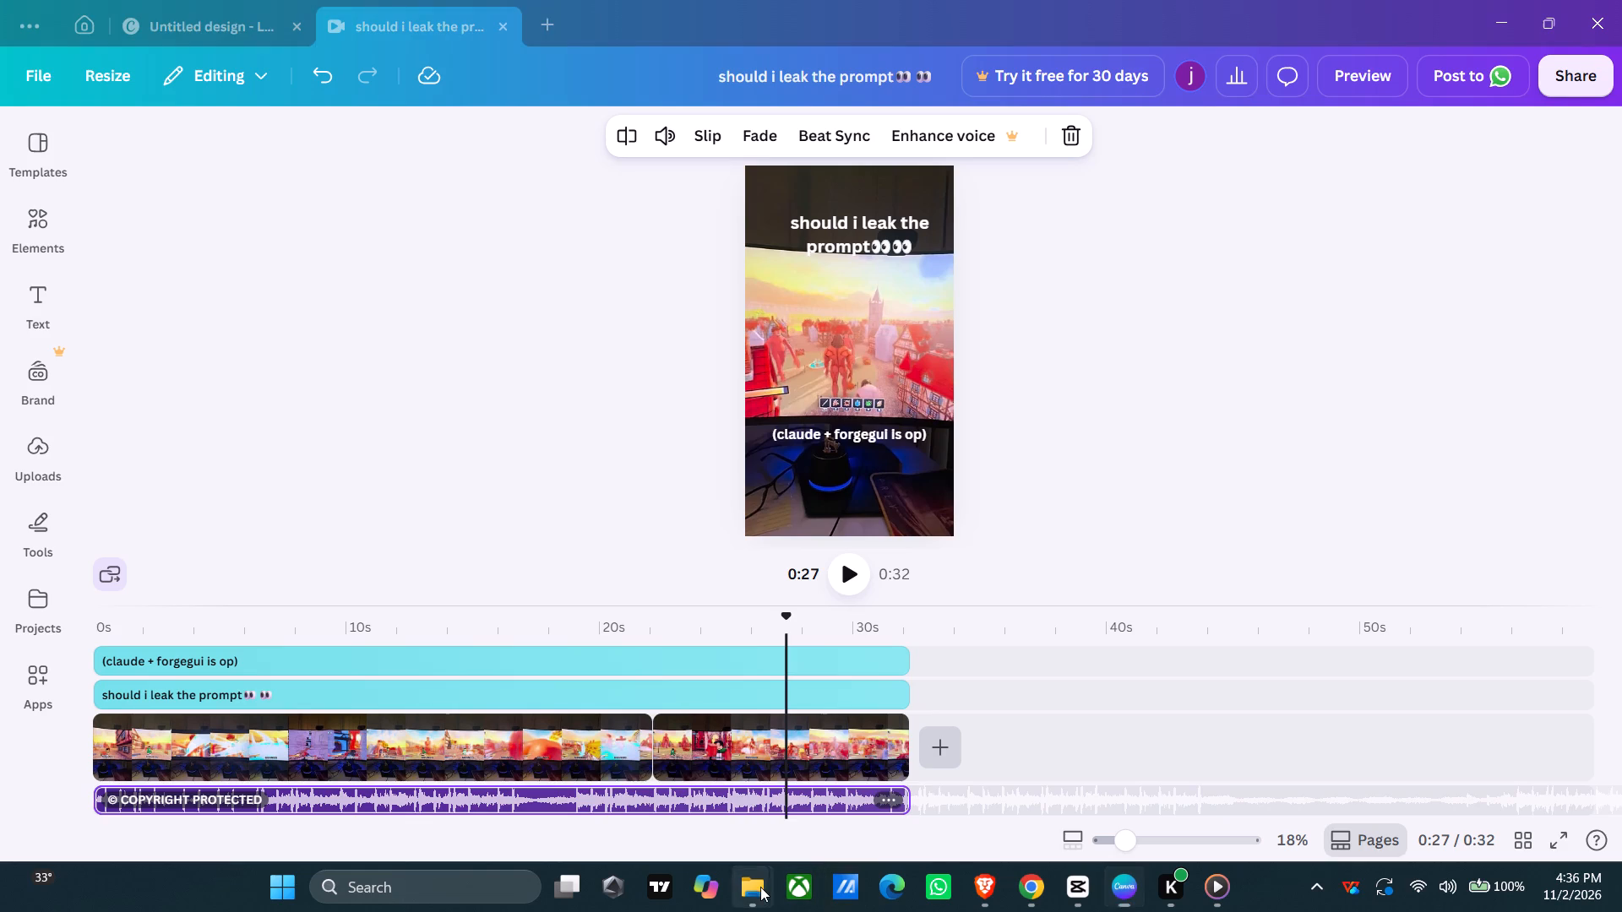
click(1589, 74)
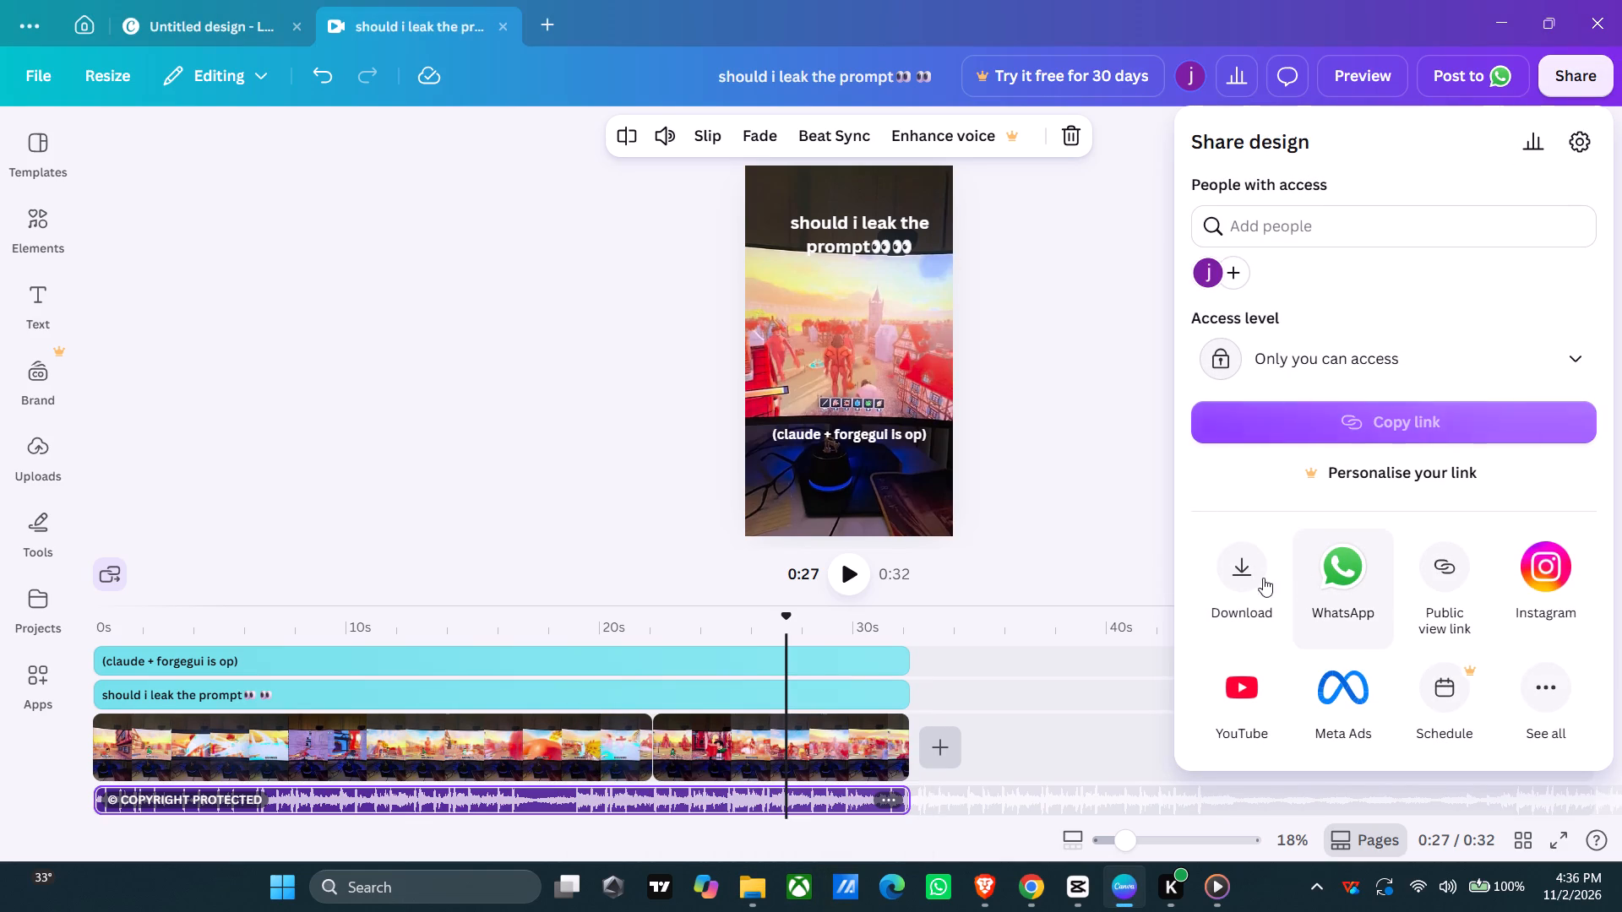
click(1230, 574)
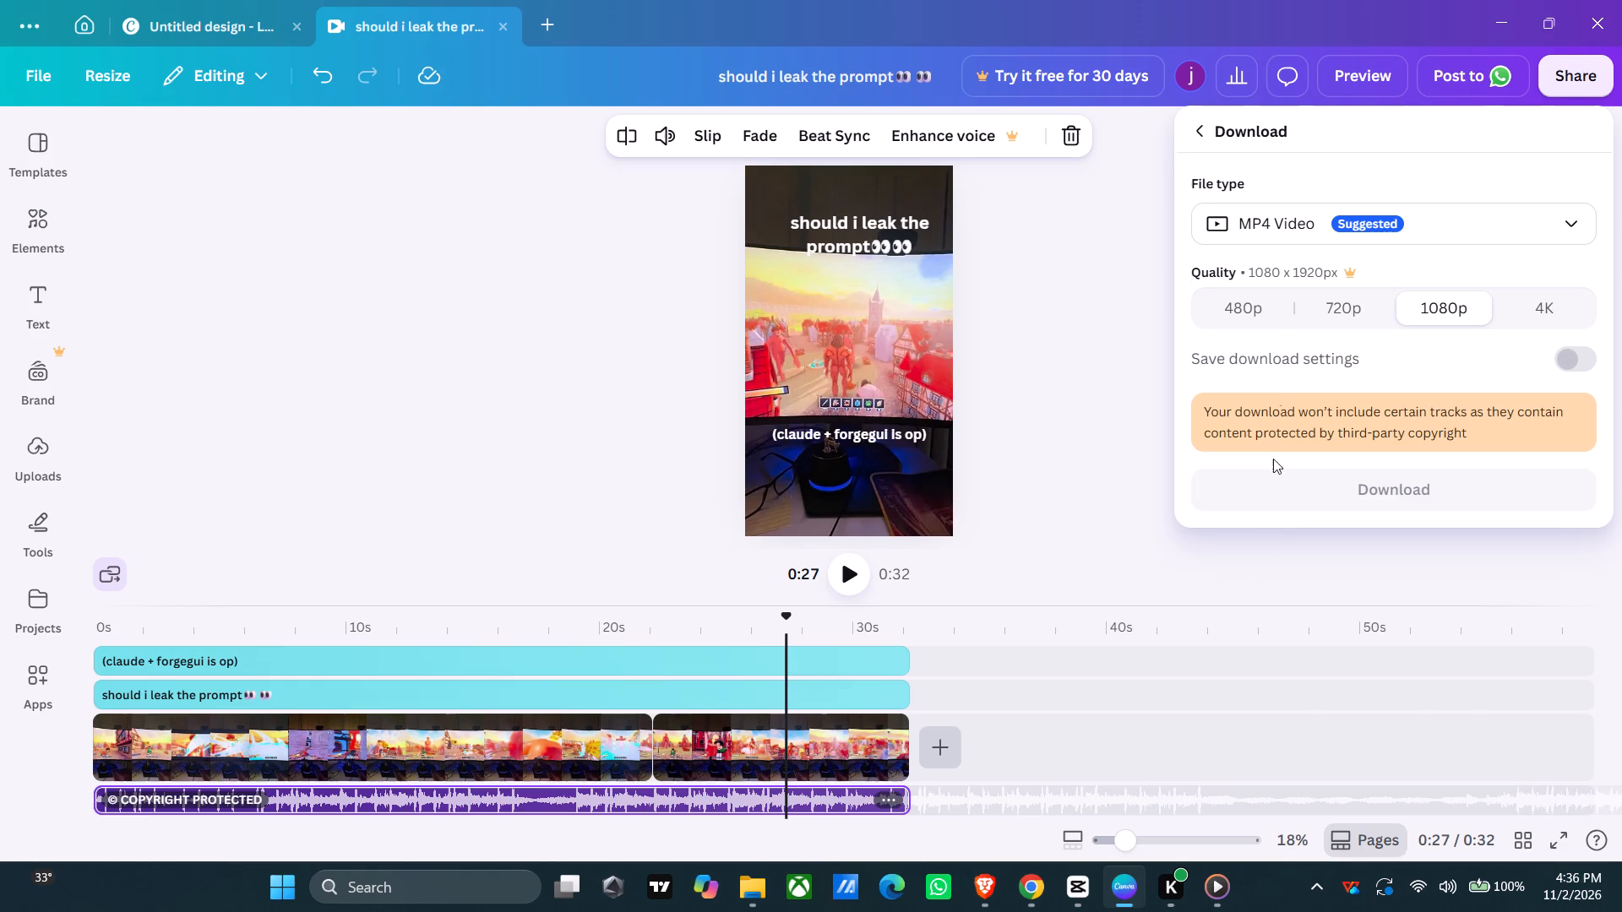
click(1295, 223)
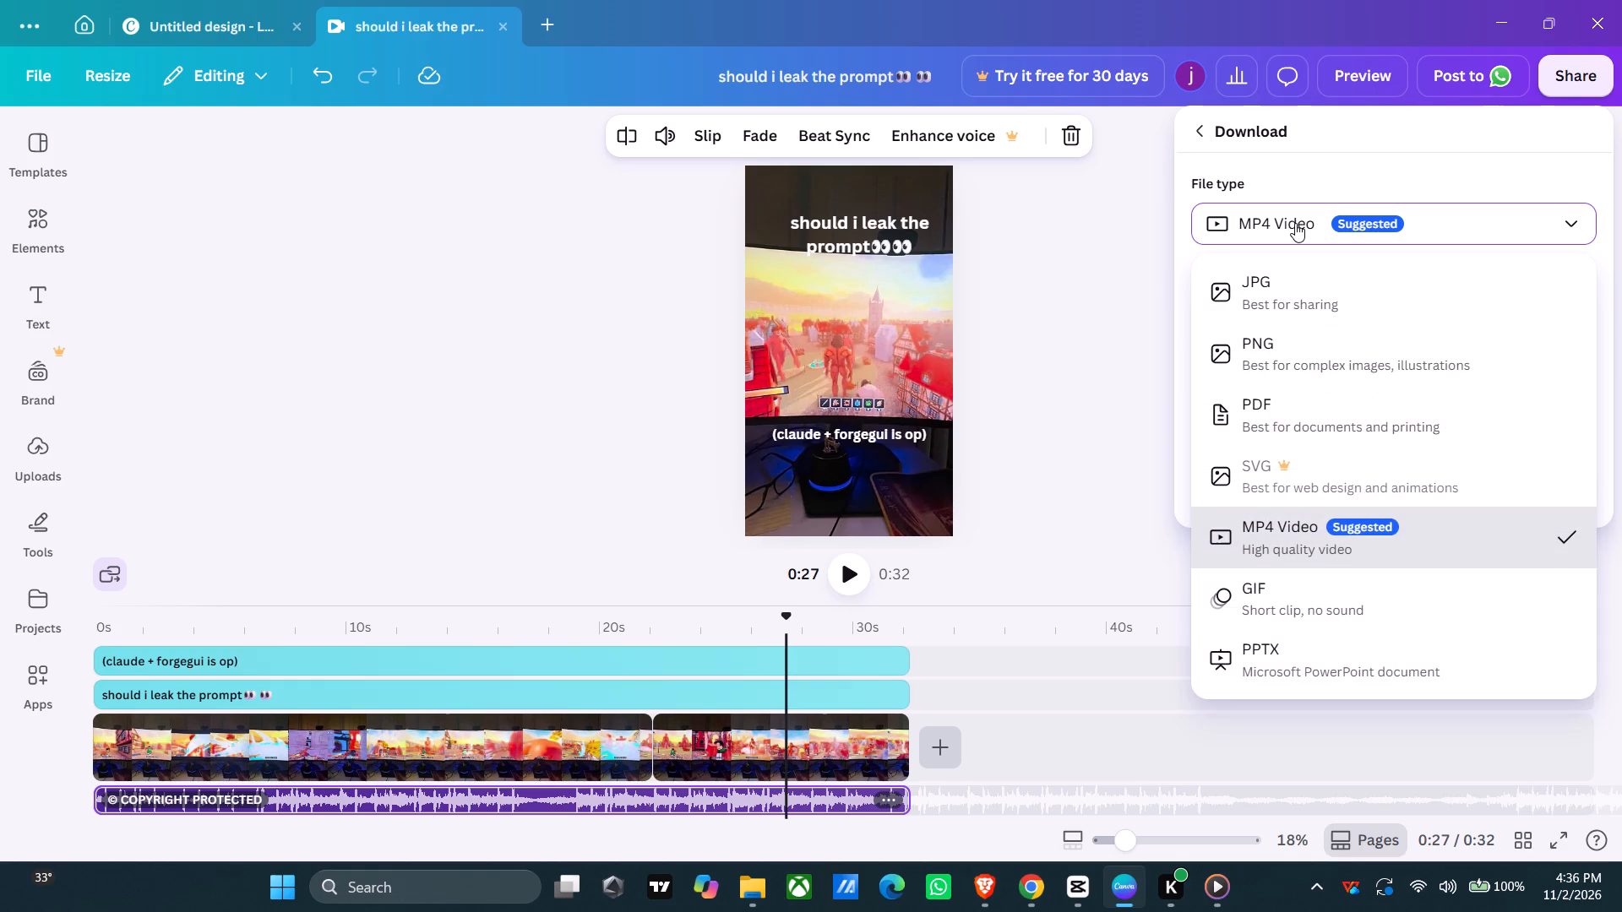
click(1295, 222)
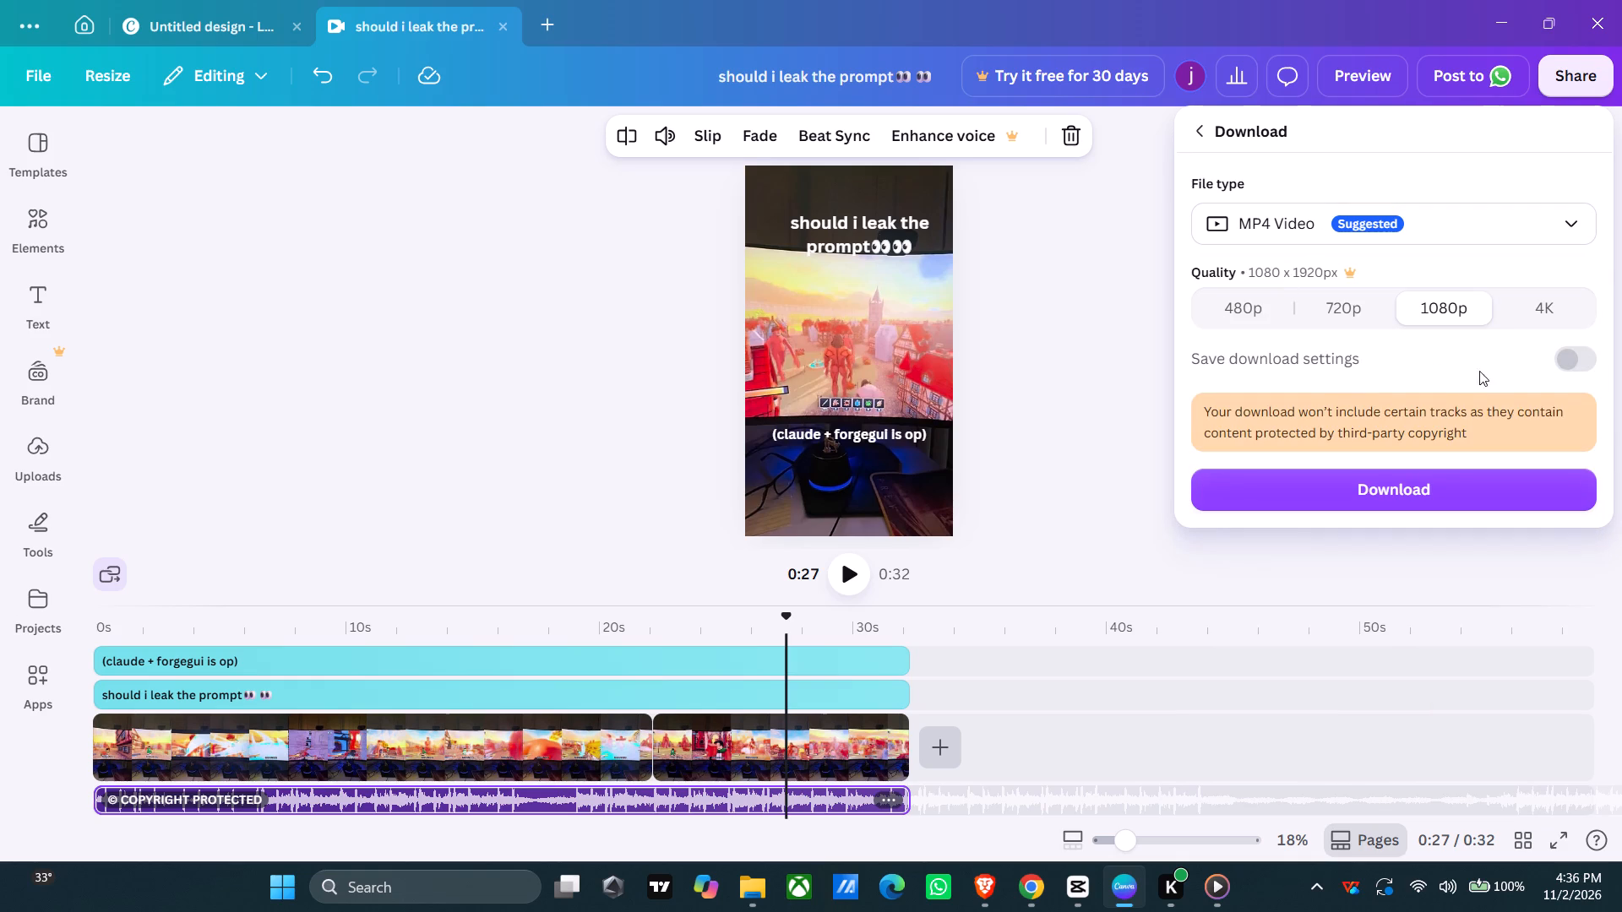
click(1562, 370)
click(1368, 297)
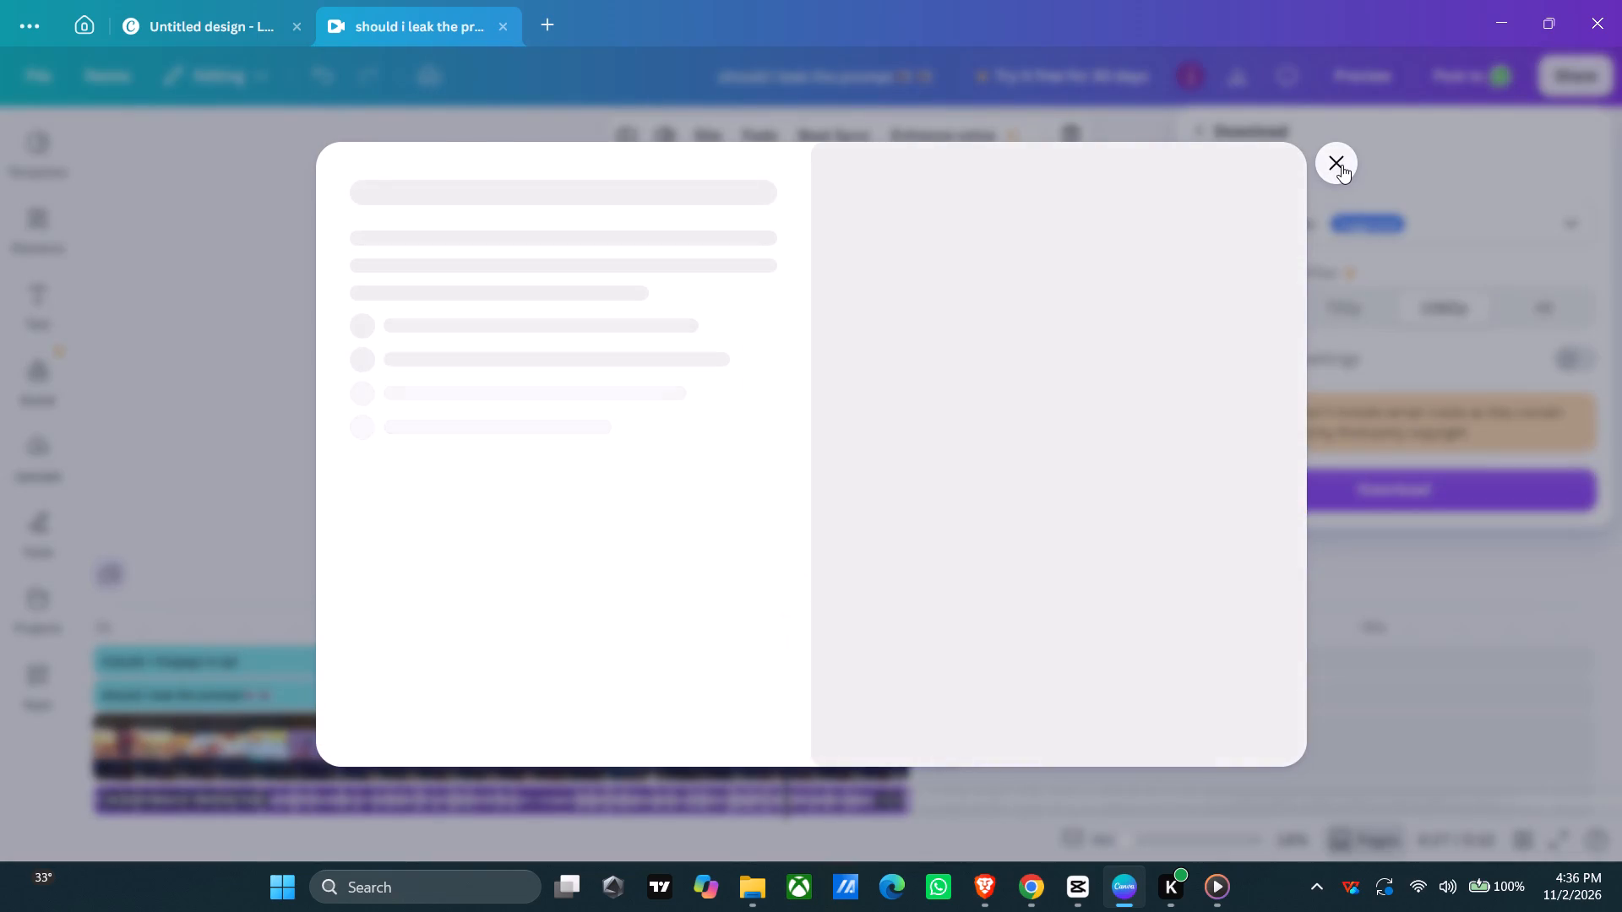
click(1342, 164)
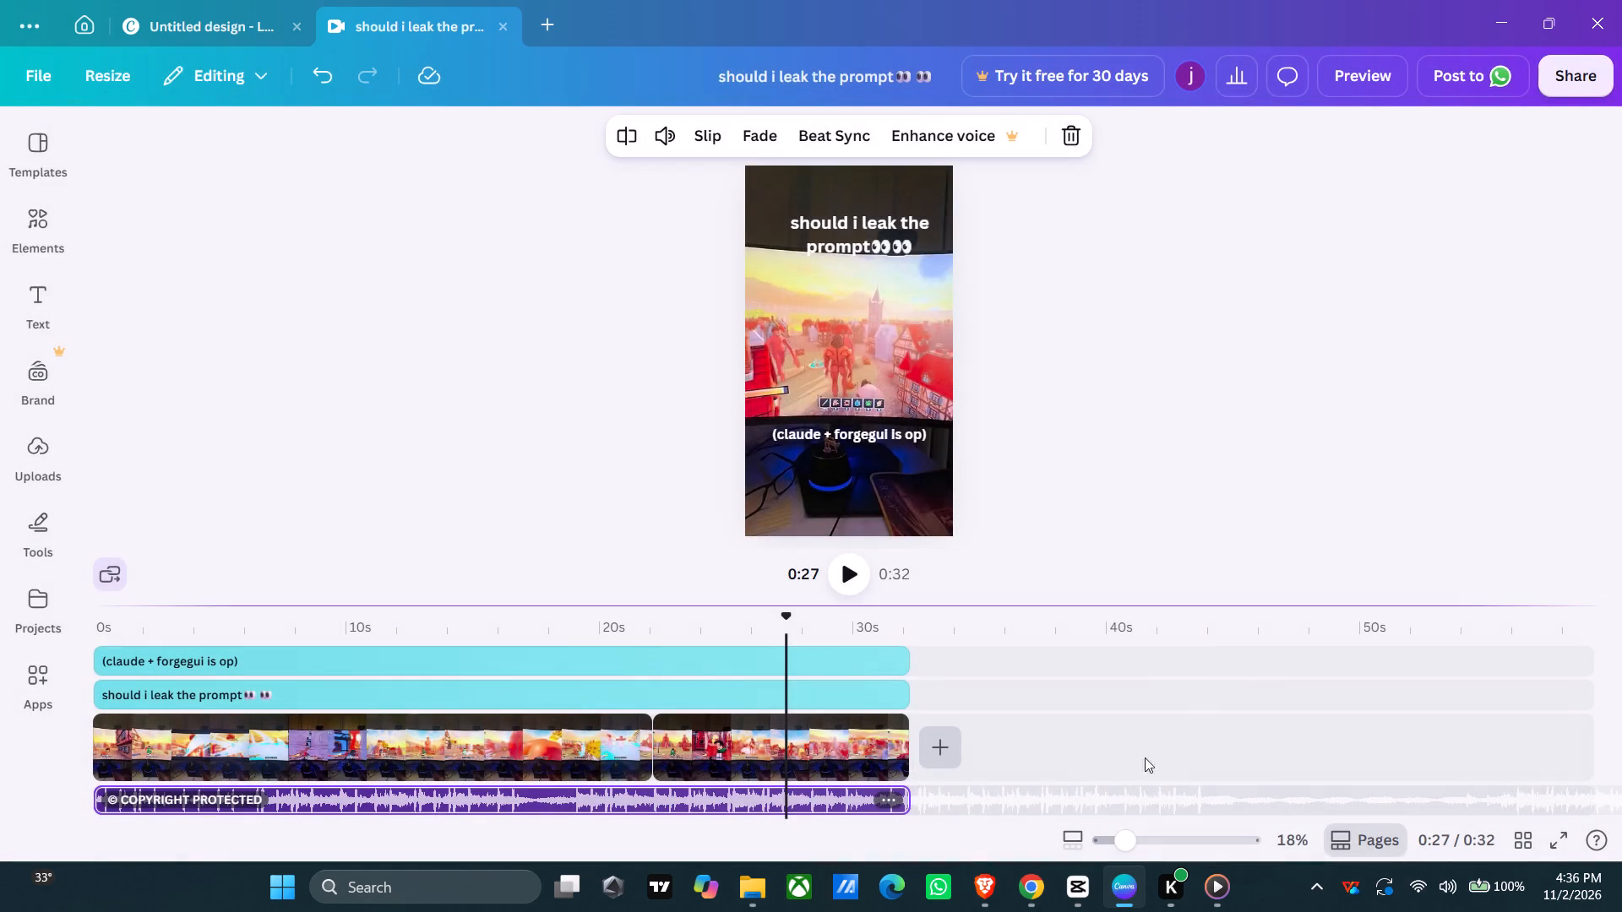
Preview the reel full screen in Canva and compare it with the CapCut project and the saved video in Media Player.
click(1373, 79)
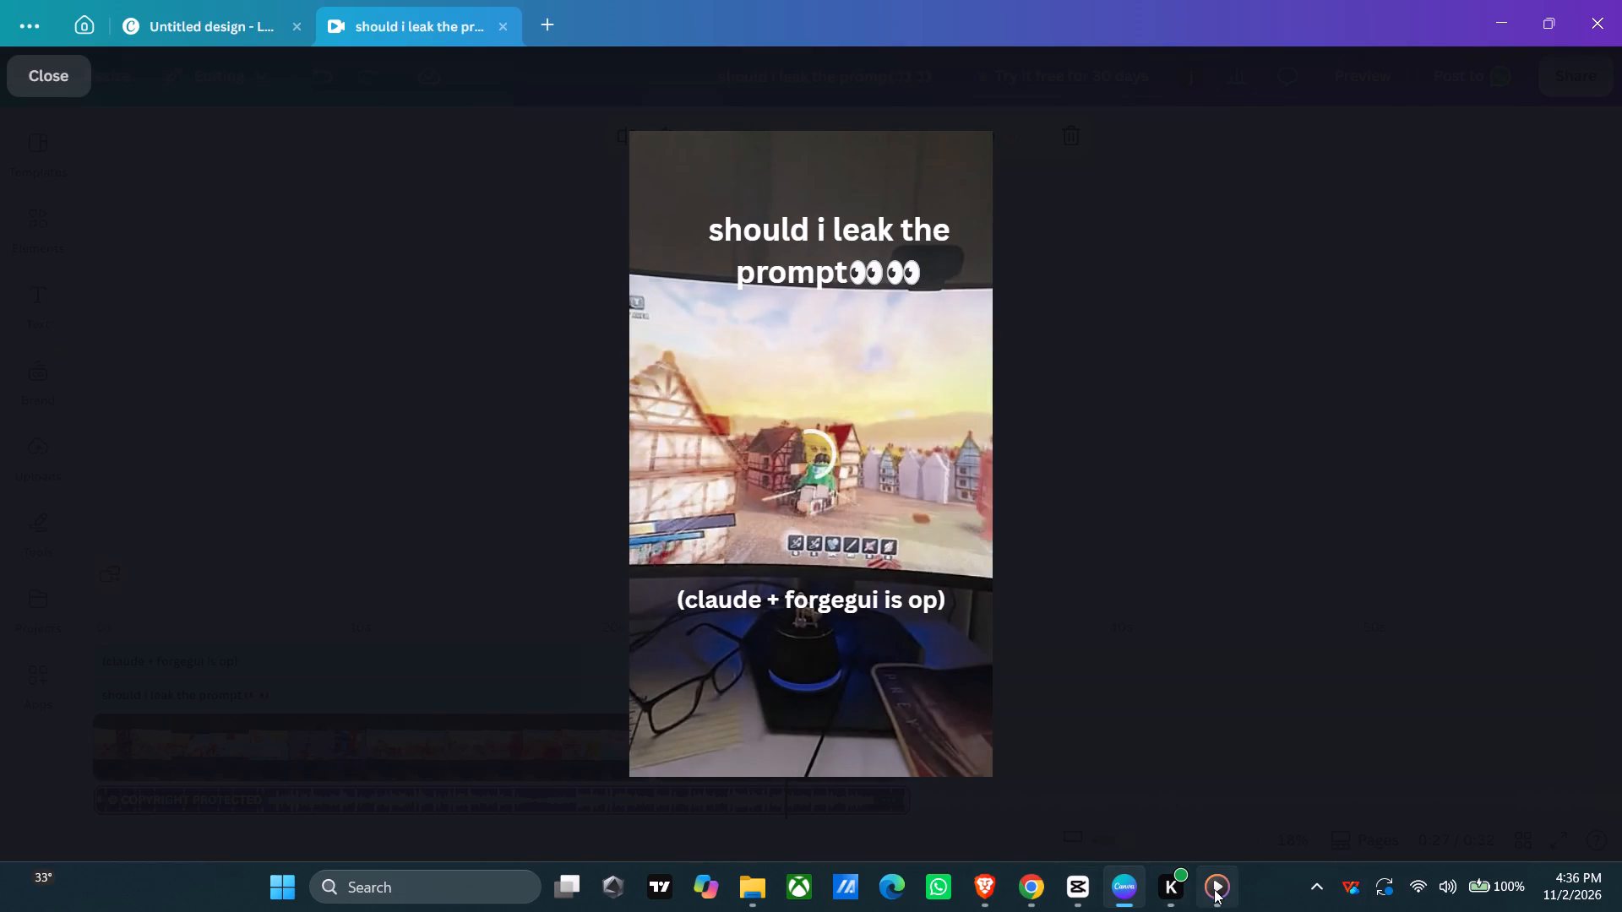
click(1091, 888)
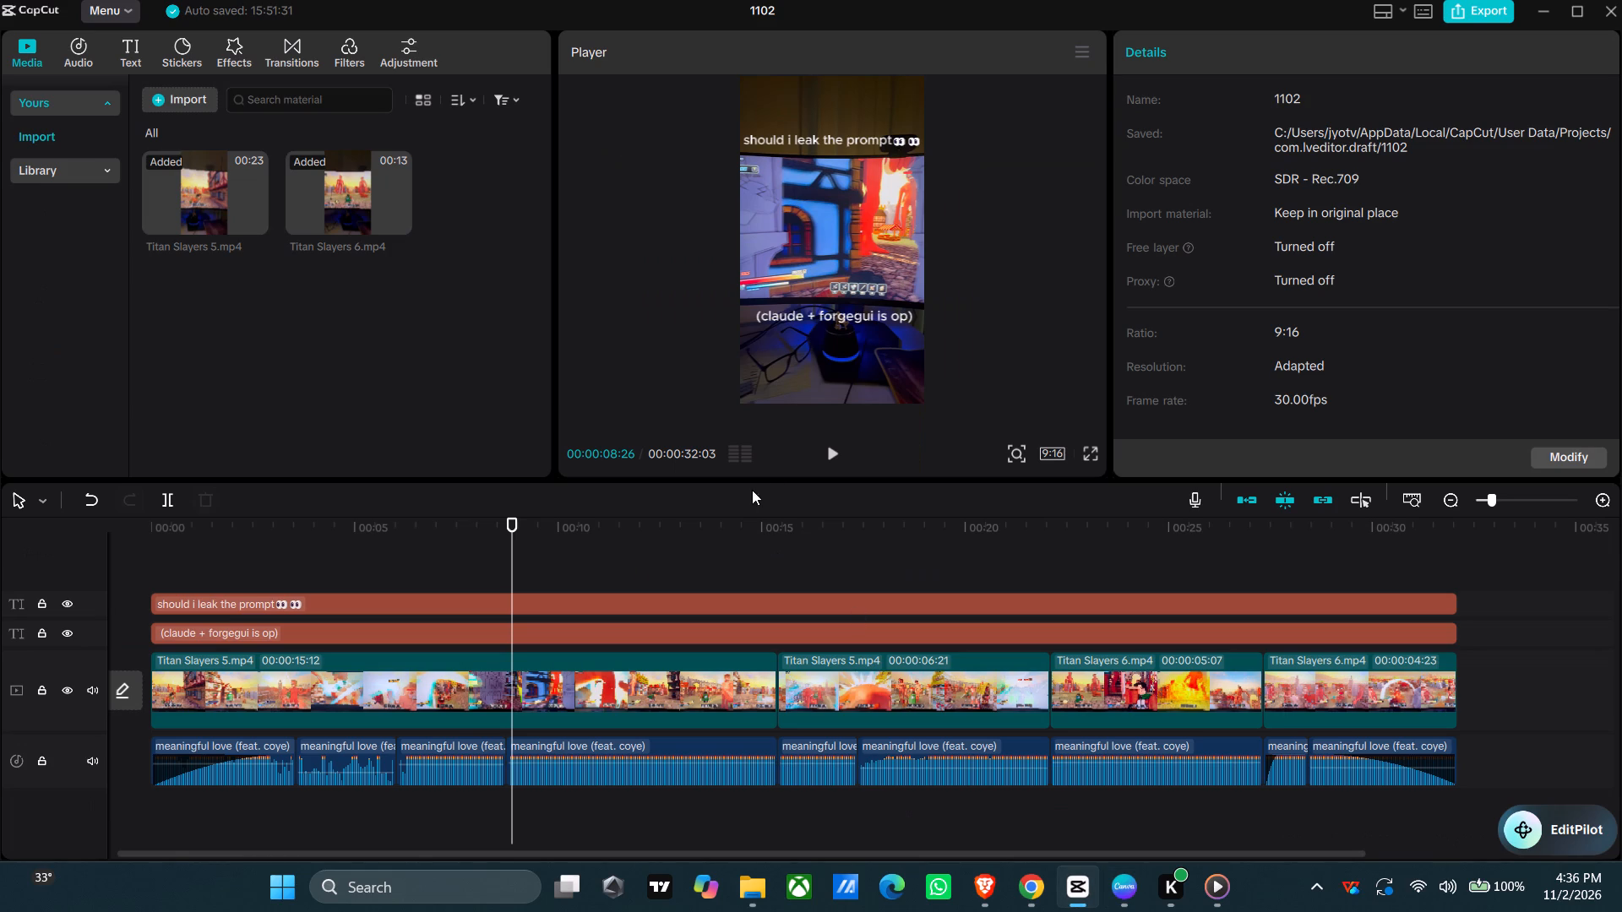
click(1206, 896)
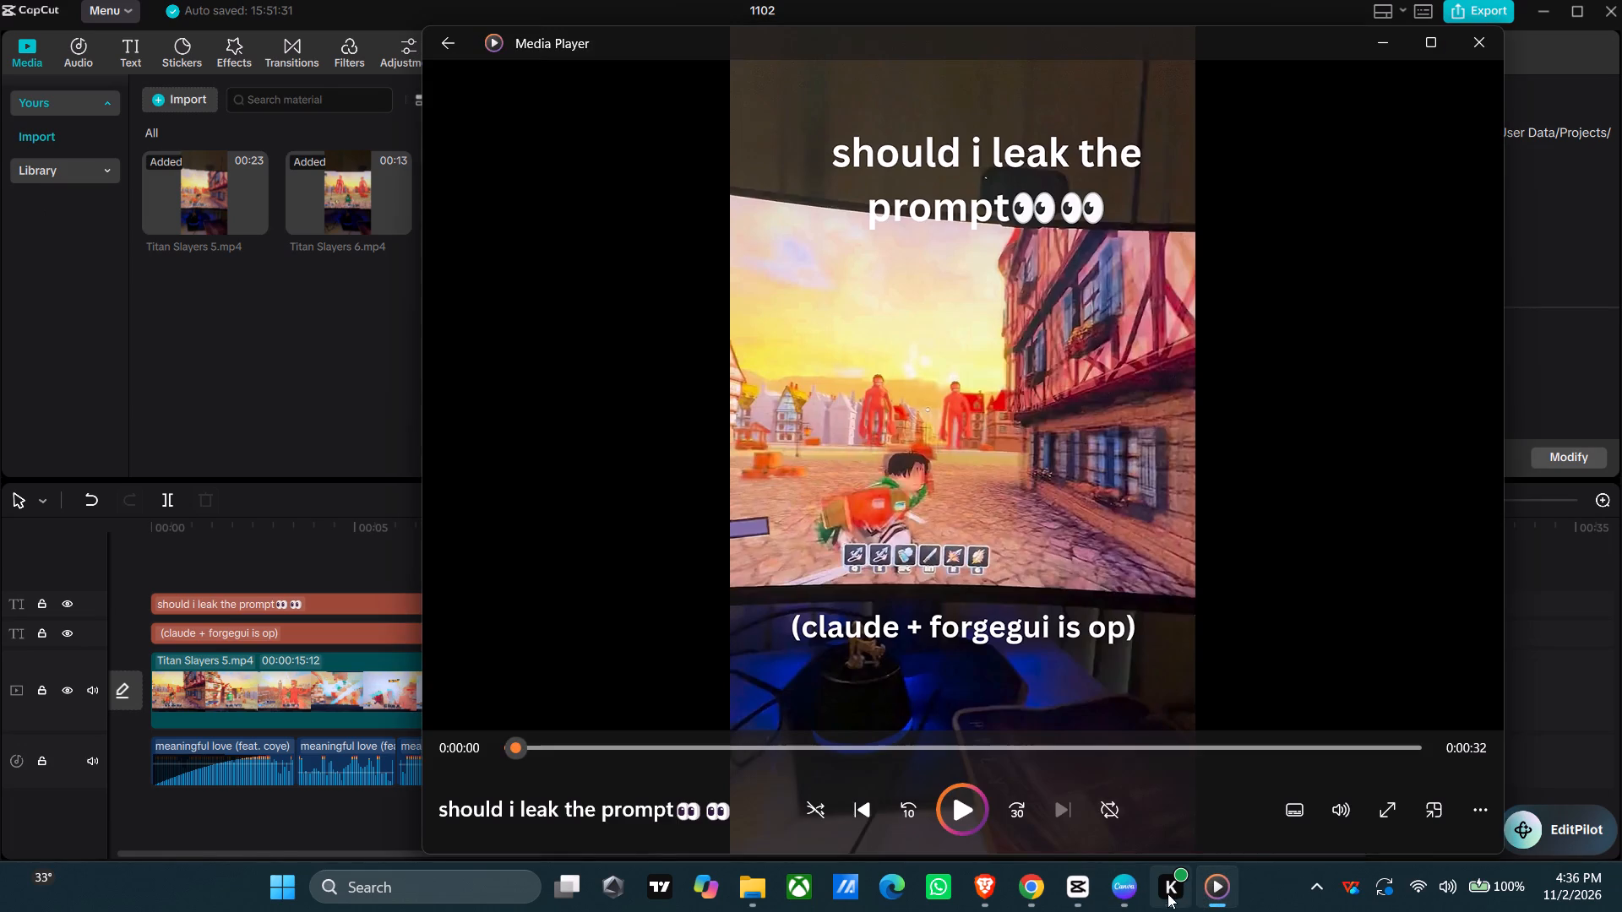
click(1119, 893)
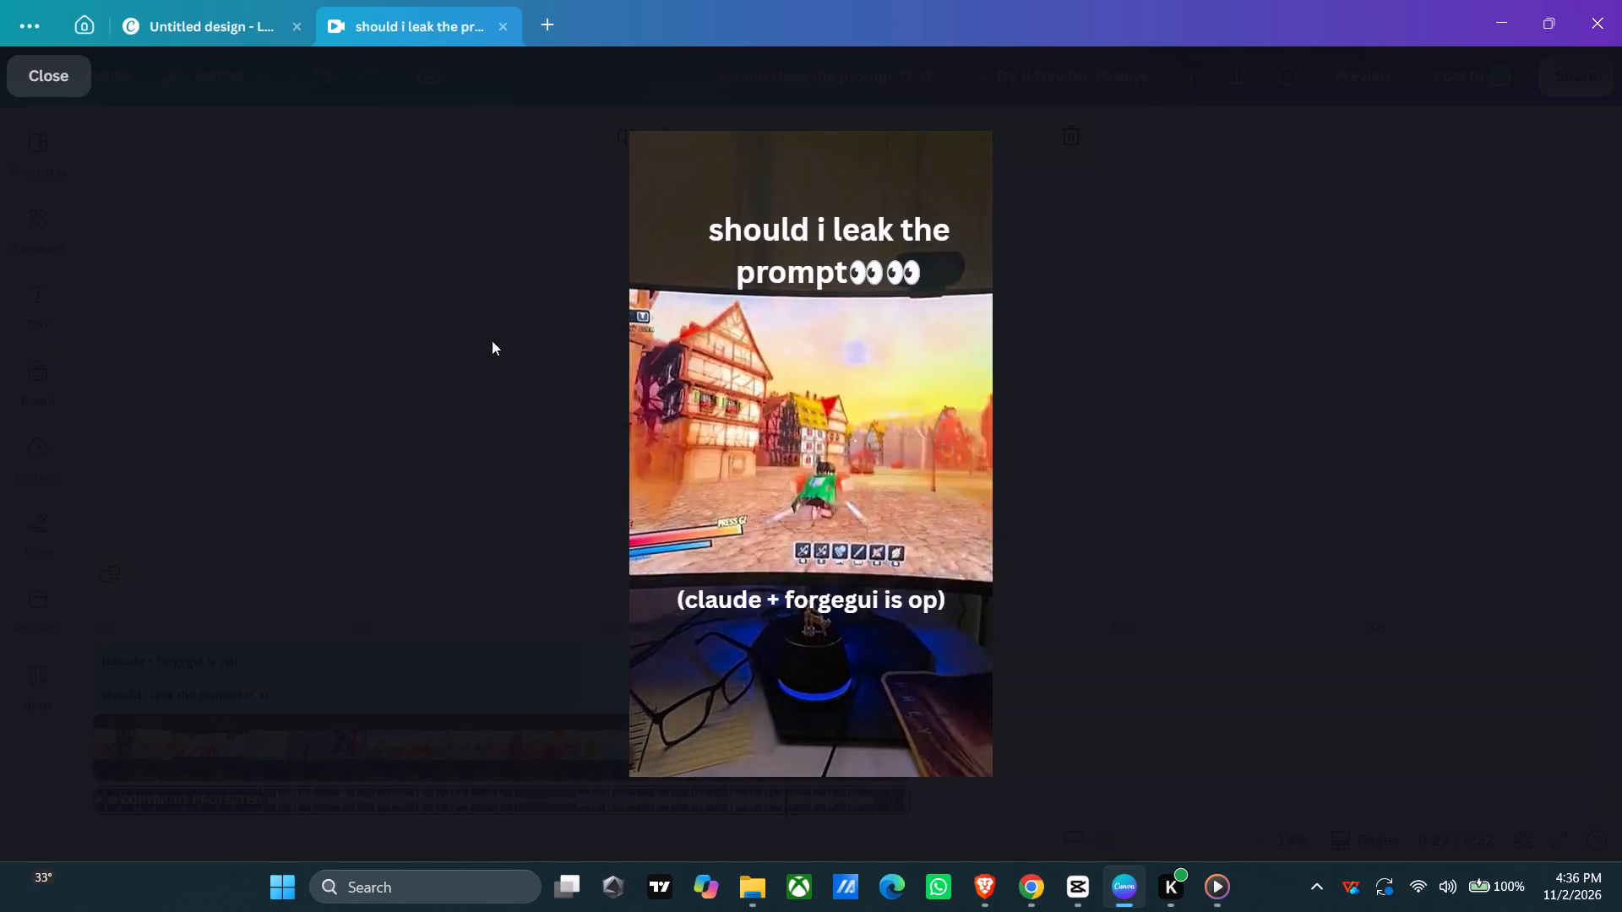
click(63, 86)
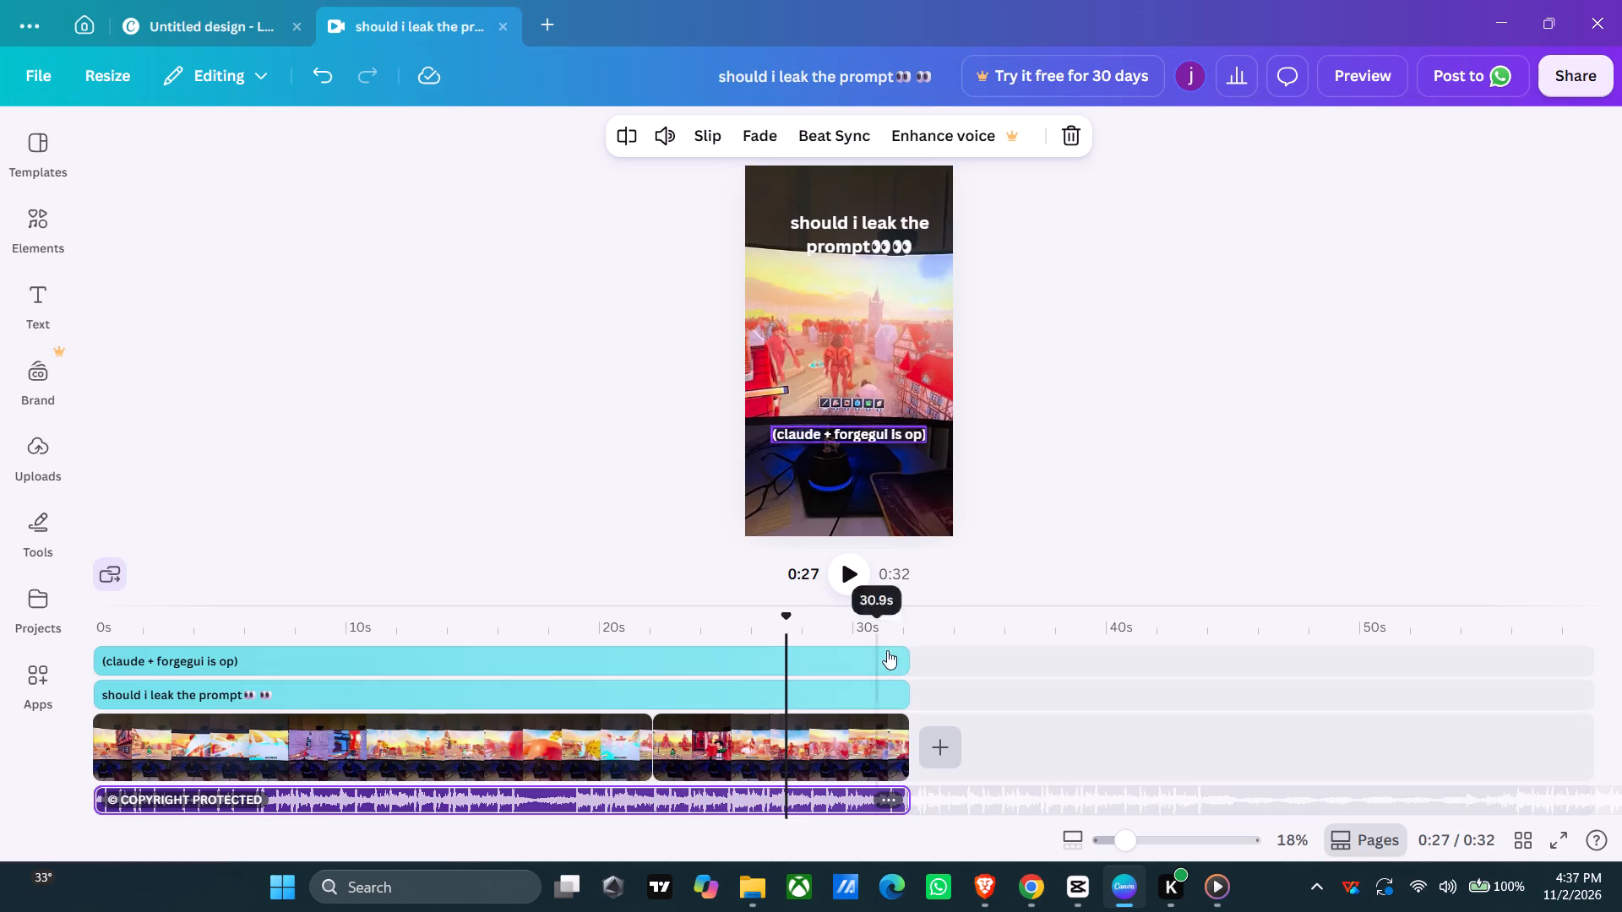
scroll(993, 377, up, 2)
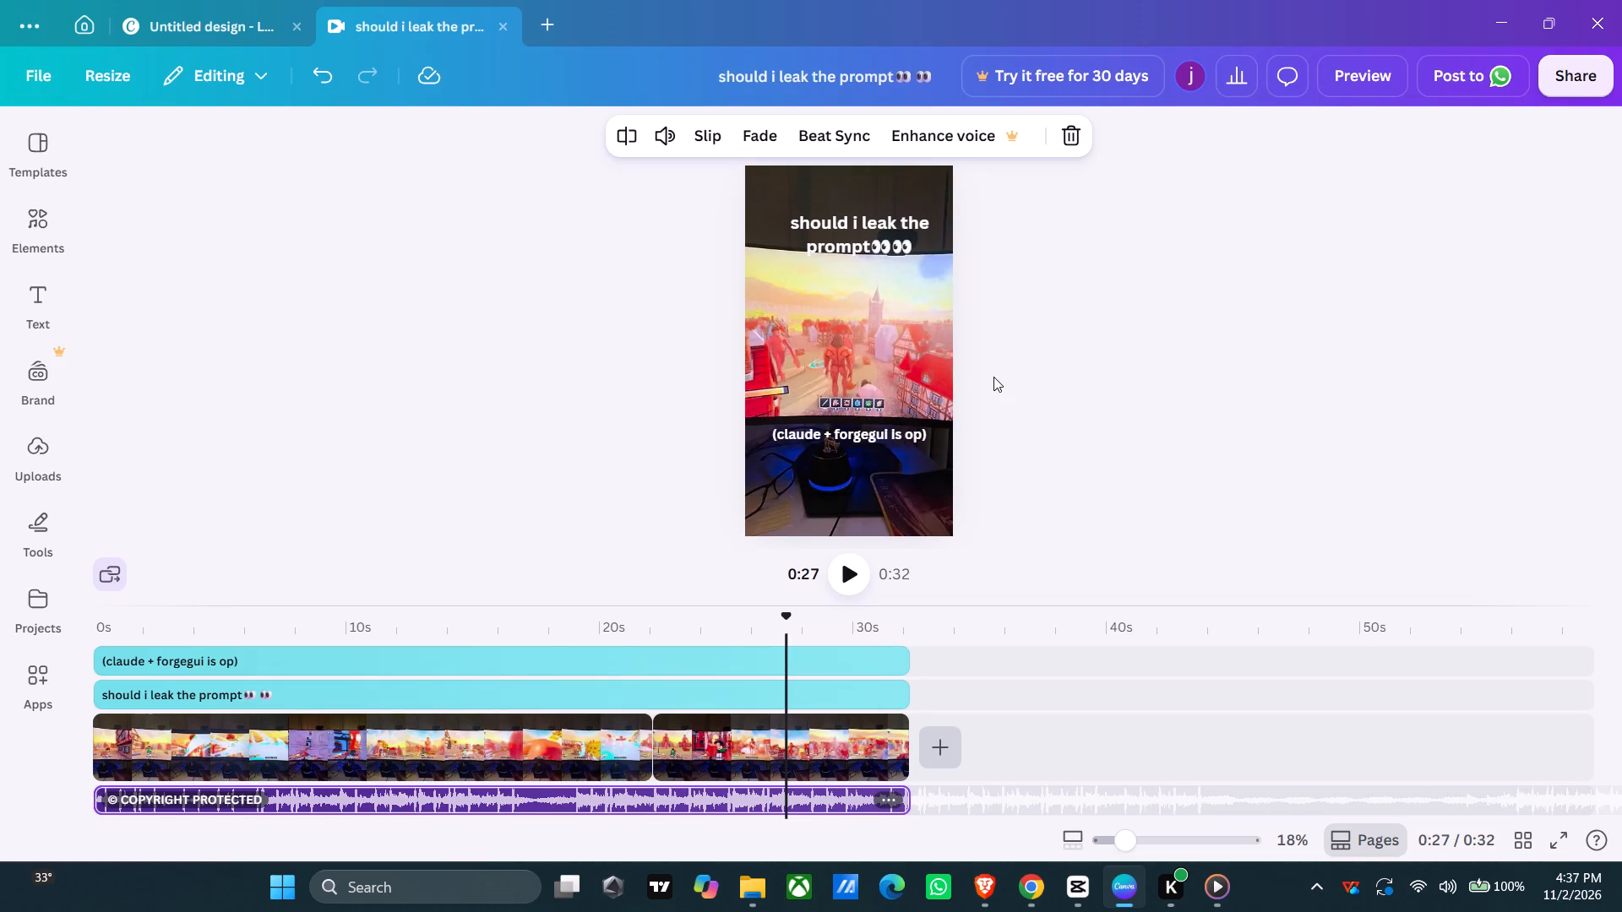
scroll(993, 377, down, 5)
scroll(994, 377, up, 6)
Switch to File Explorer and set VLC media player as the default MP4 app from the saved reel's properties in the ROBLOX folder.
click(763, 899)
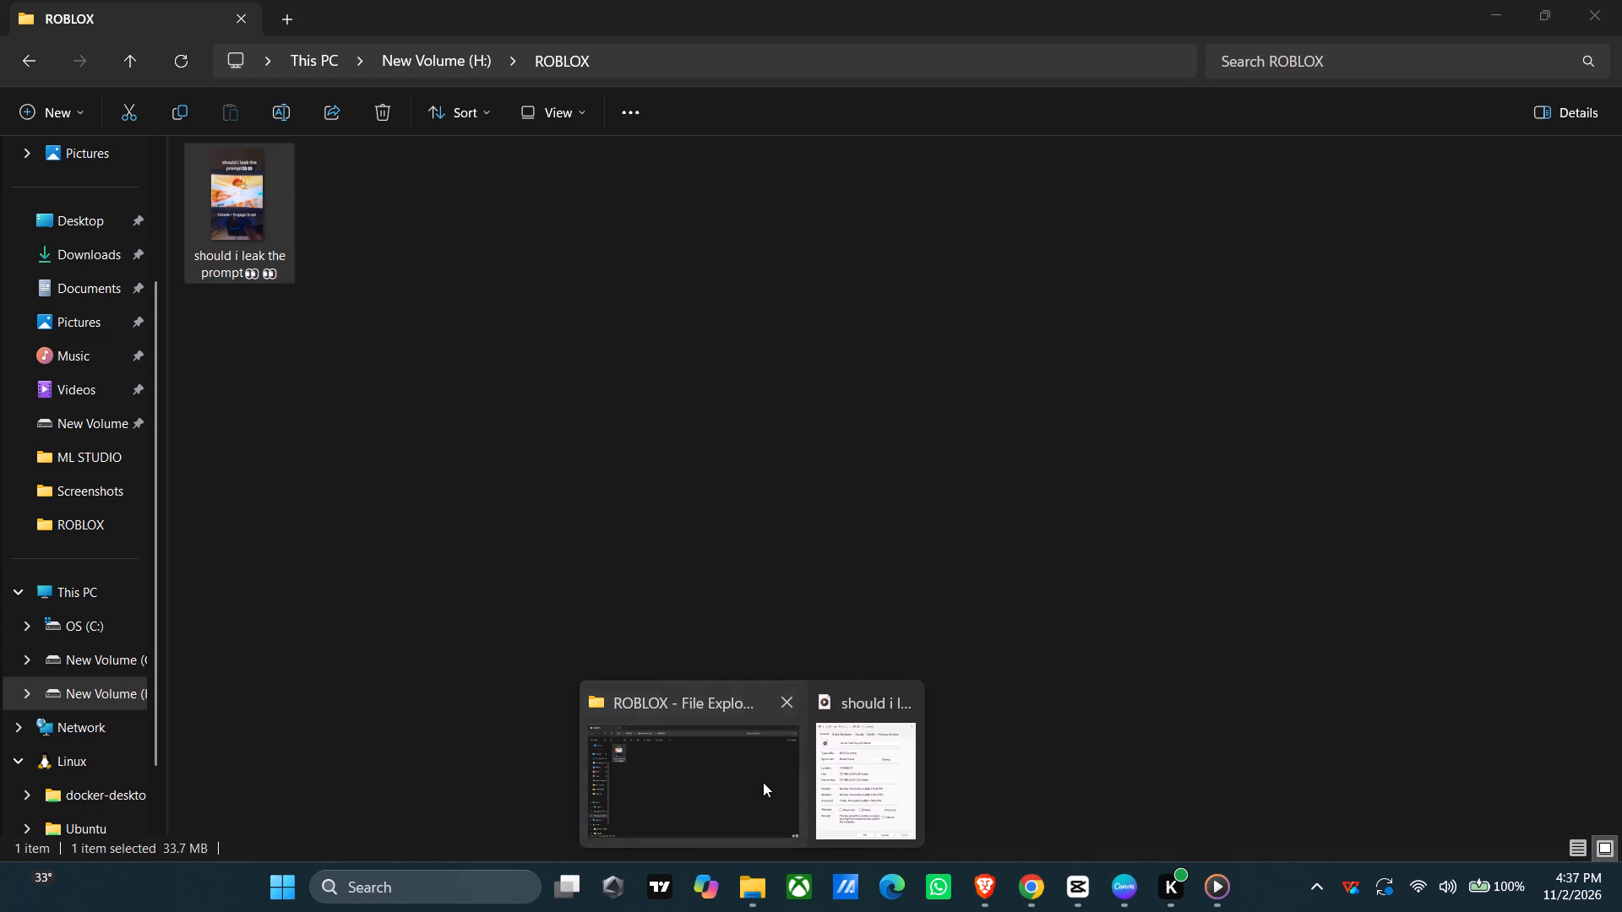
click(763, 782)
click(231, 211)
right_click(231, 211)
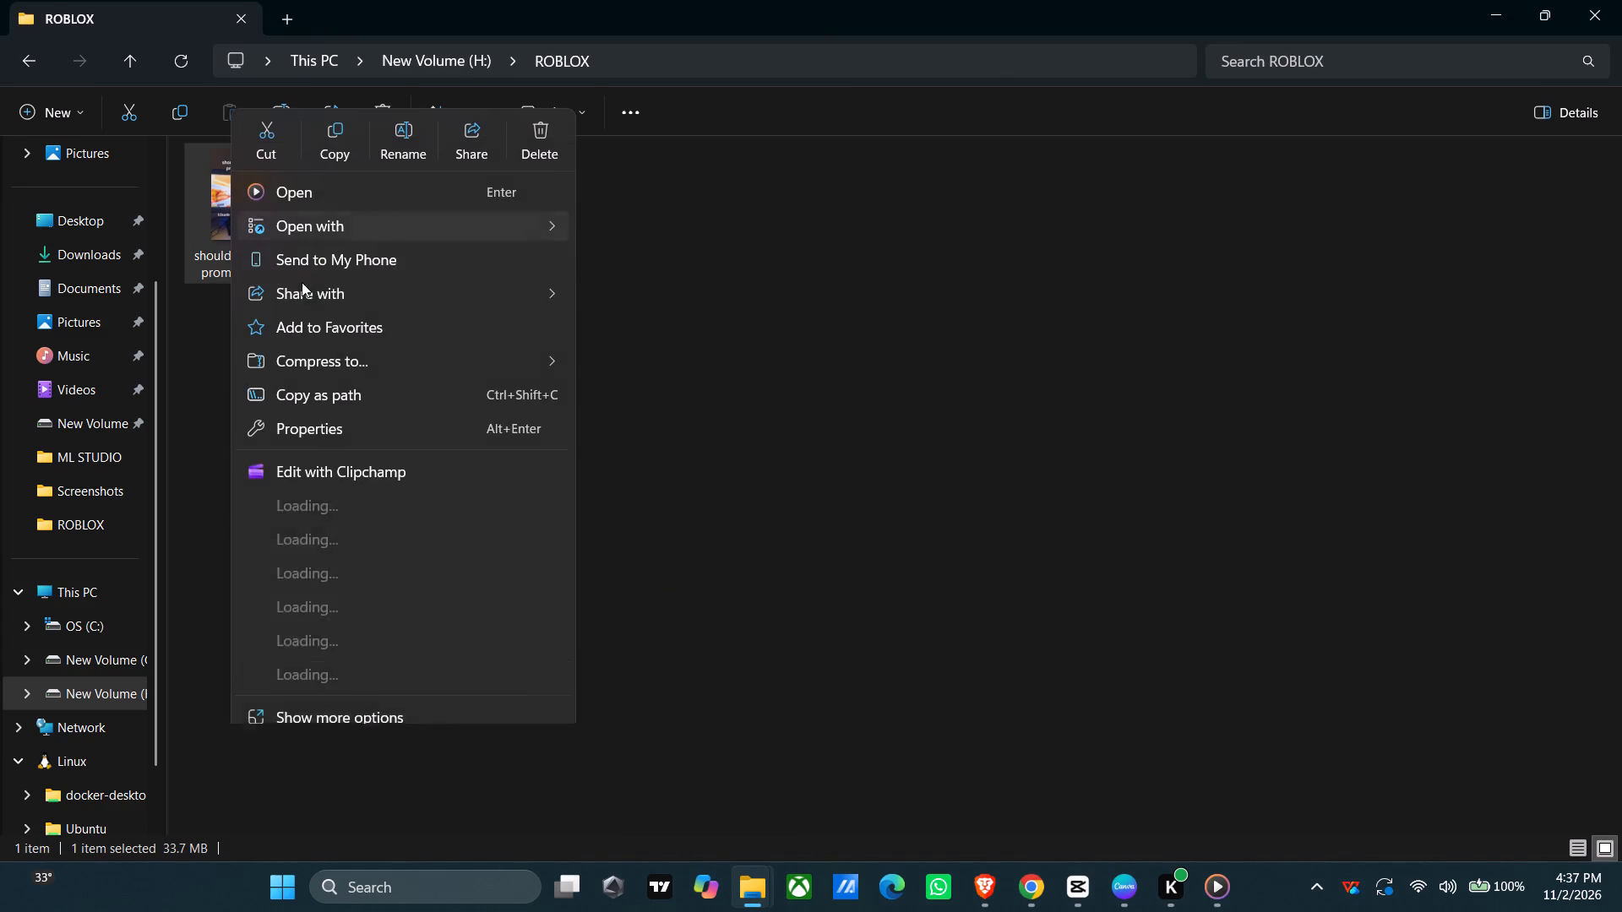
click(351, 419)
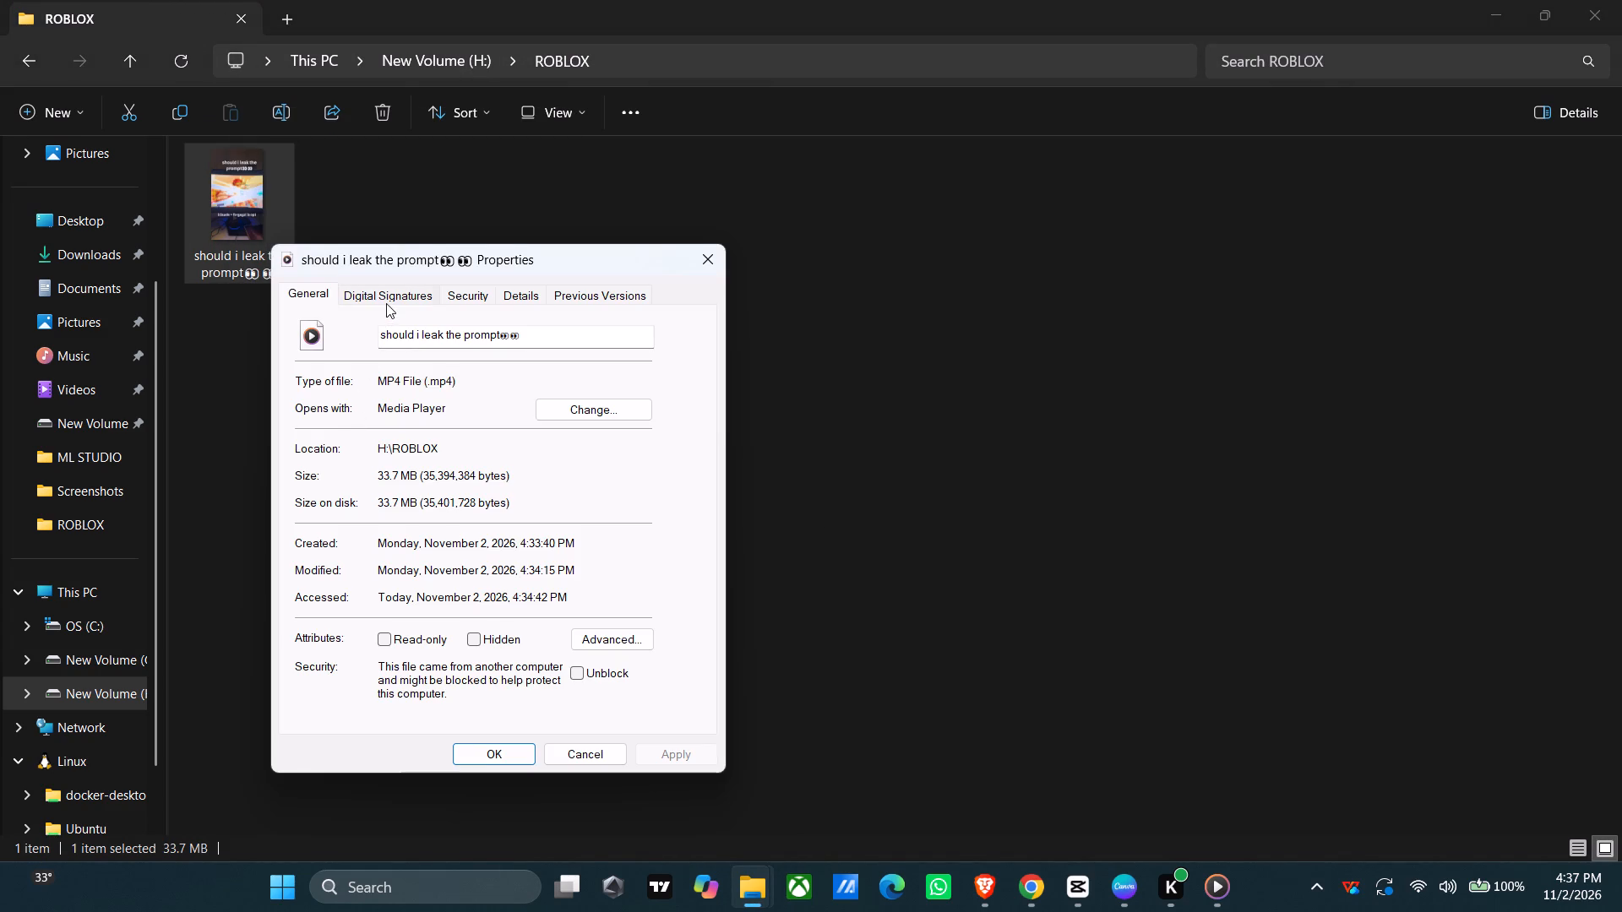
click(548, 412)
click(666, 598)
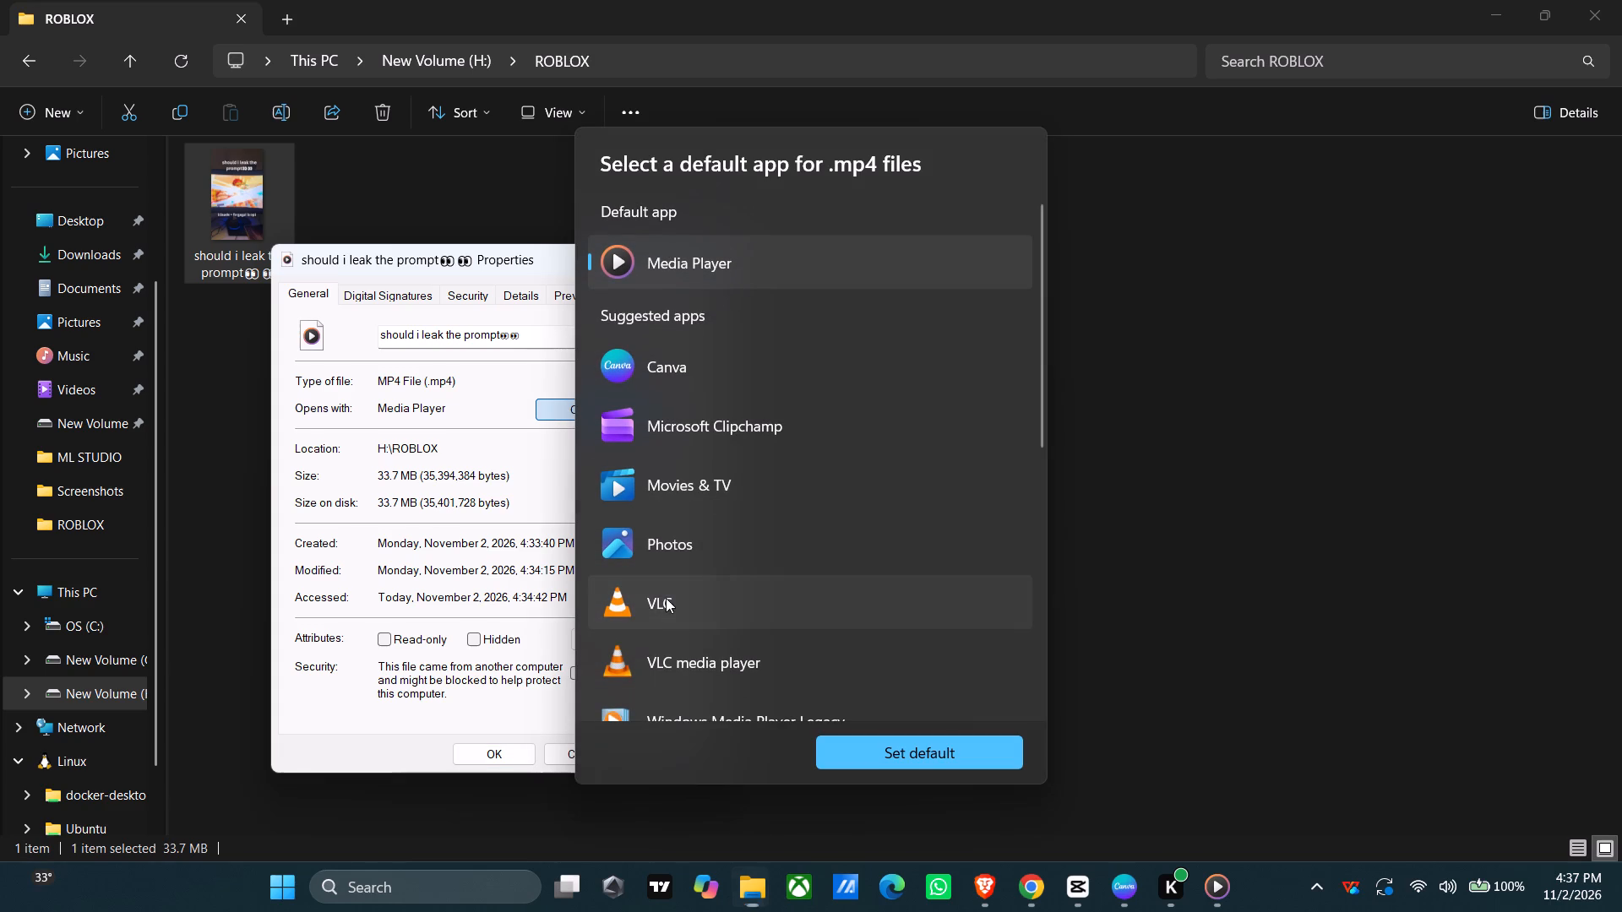
click(706, 672)
click(855, 756)
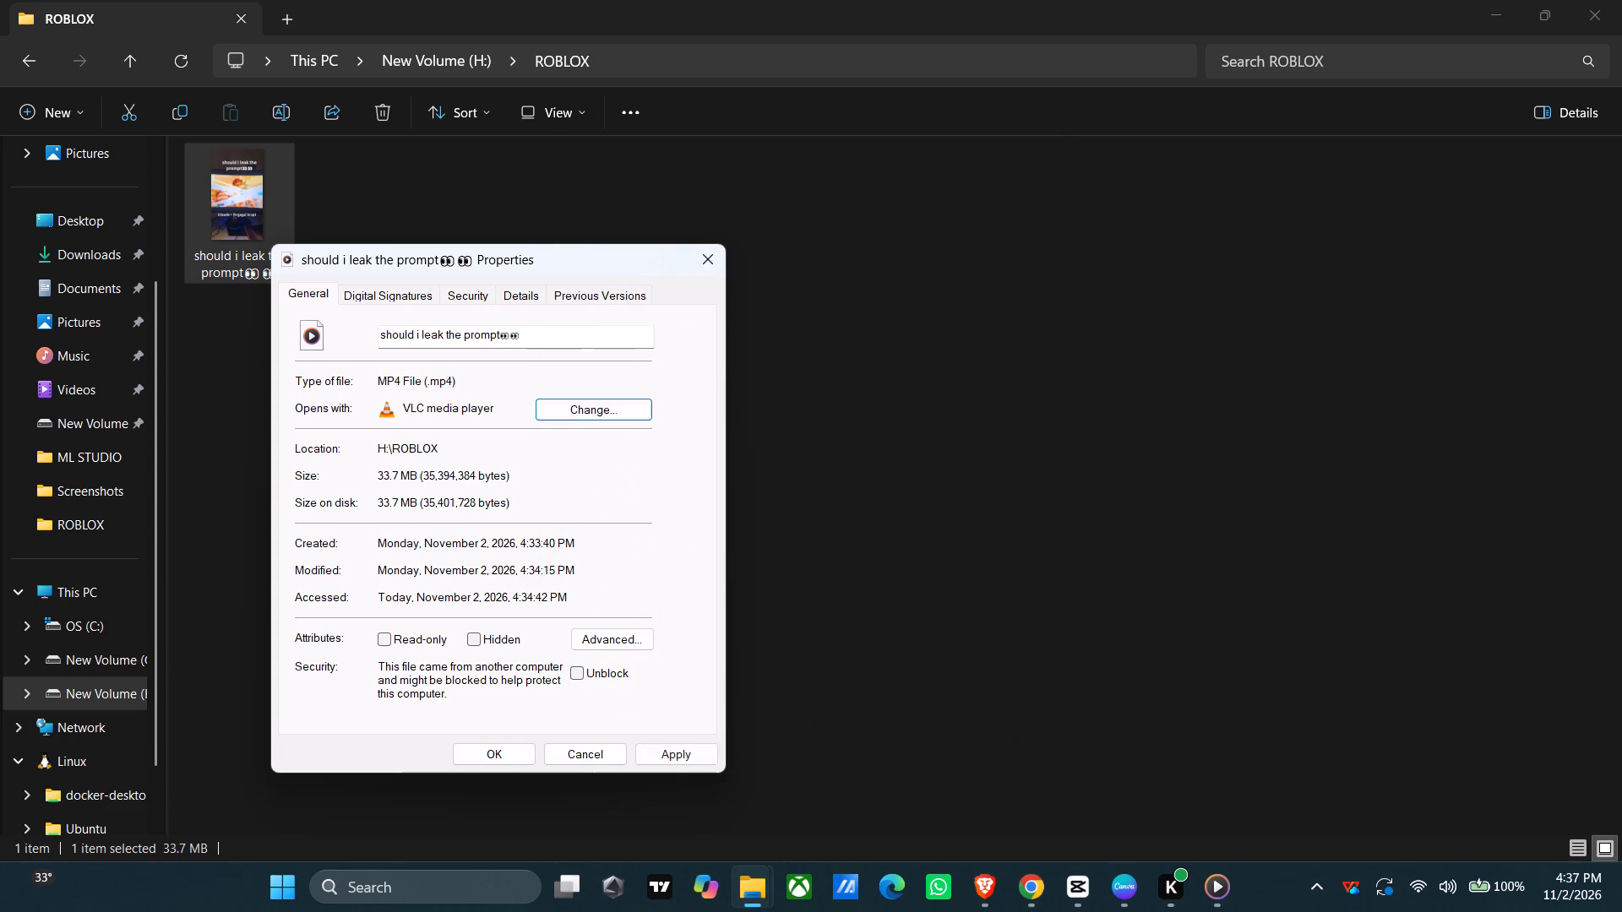
click(710, 263)
Play the first few seconds of the saved reel in VLC media player to check it, and close the player.
double_click(265, 205)
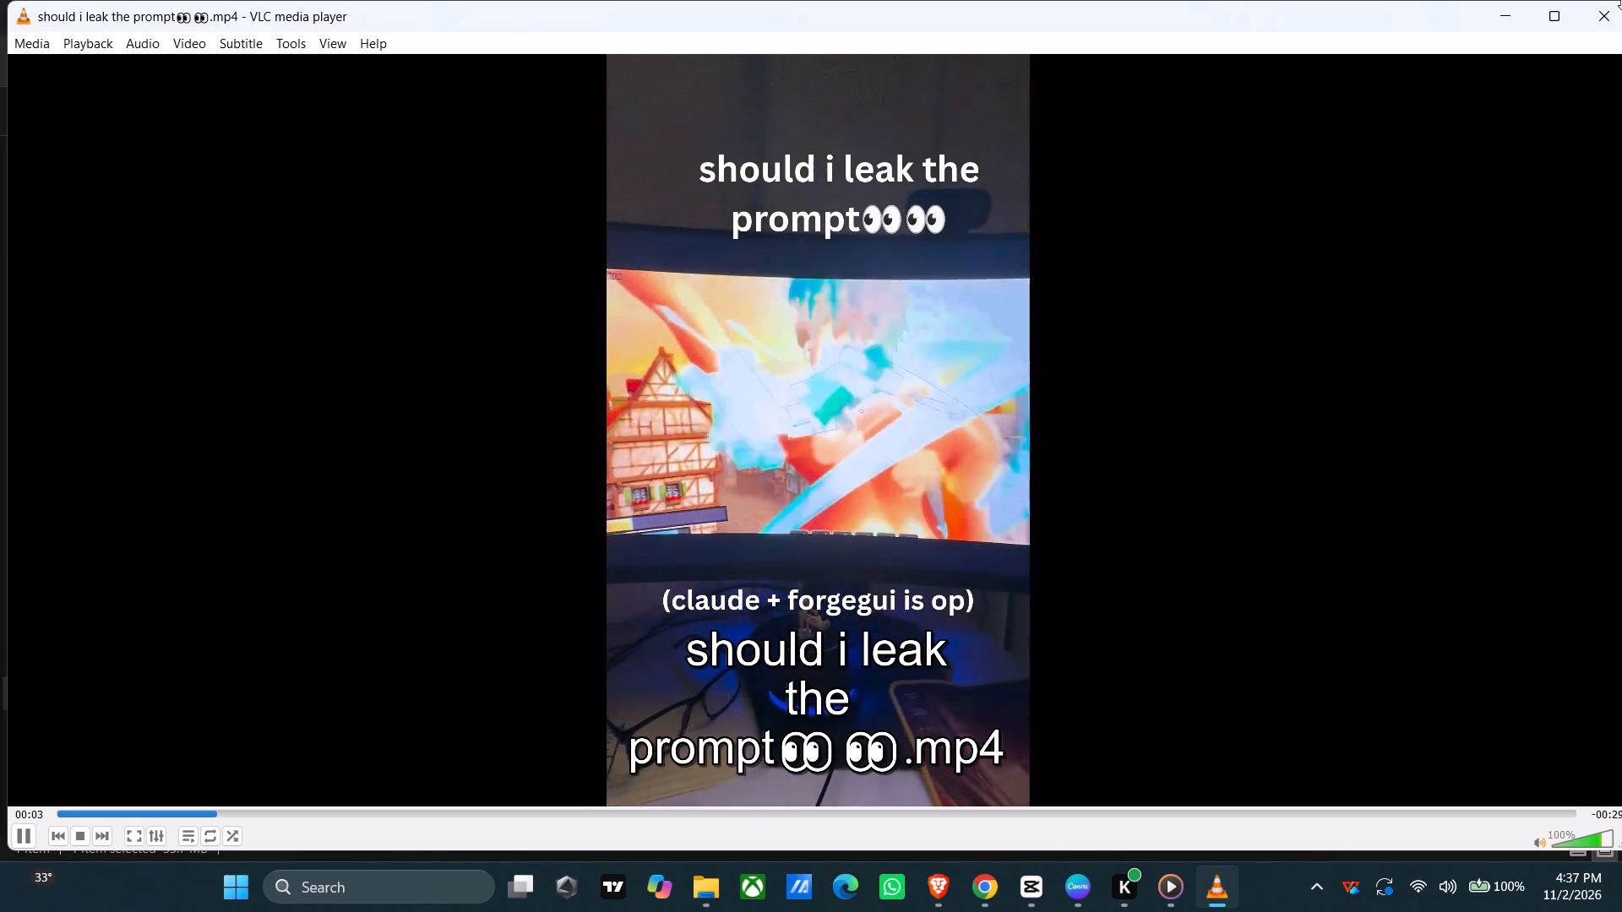
click(1603, 15)
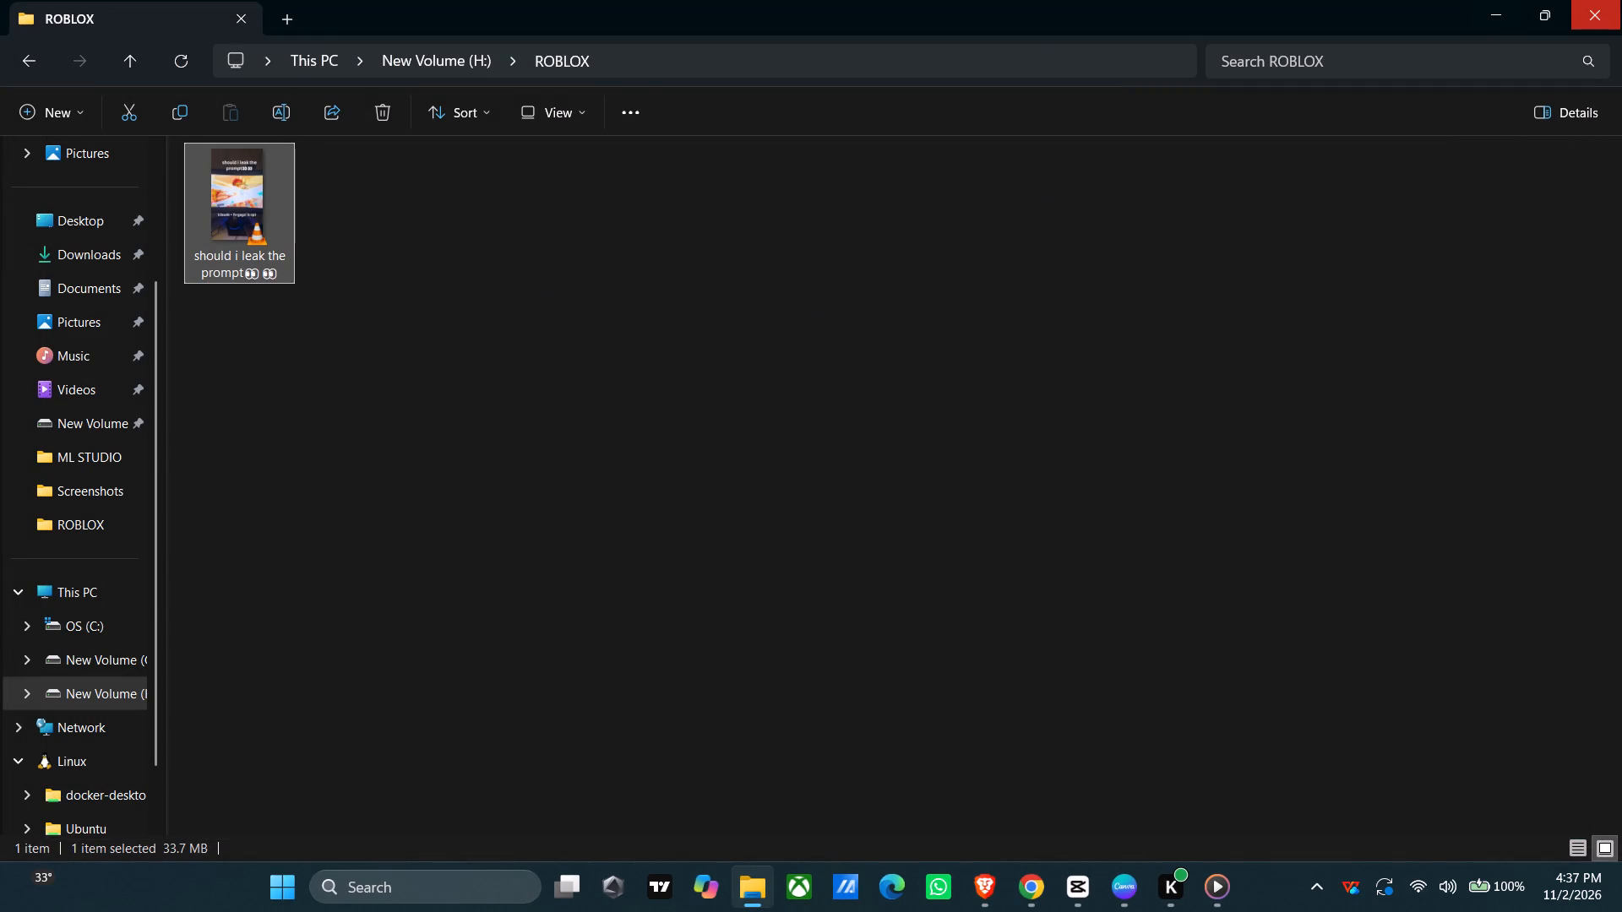
Return to Canva and retype the ending "ui" of "forgegui" in the lower caption.
click(1122, 880)
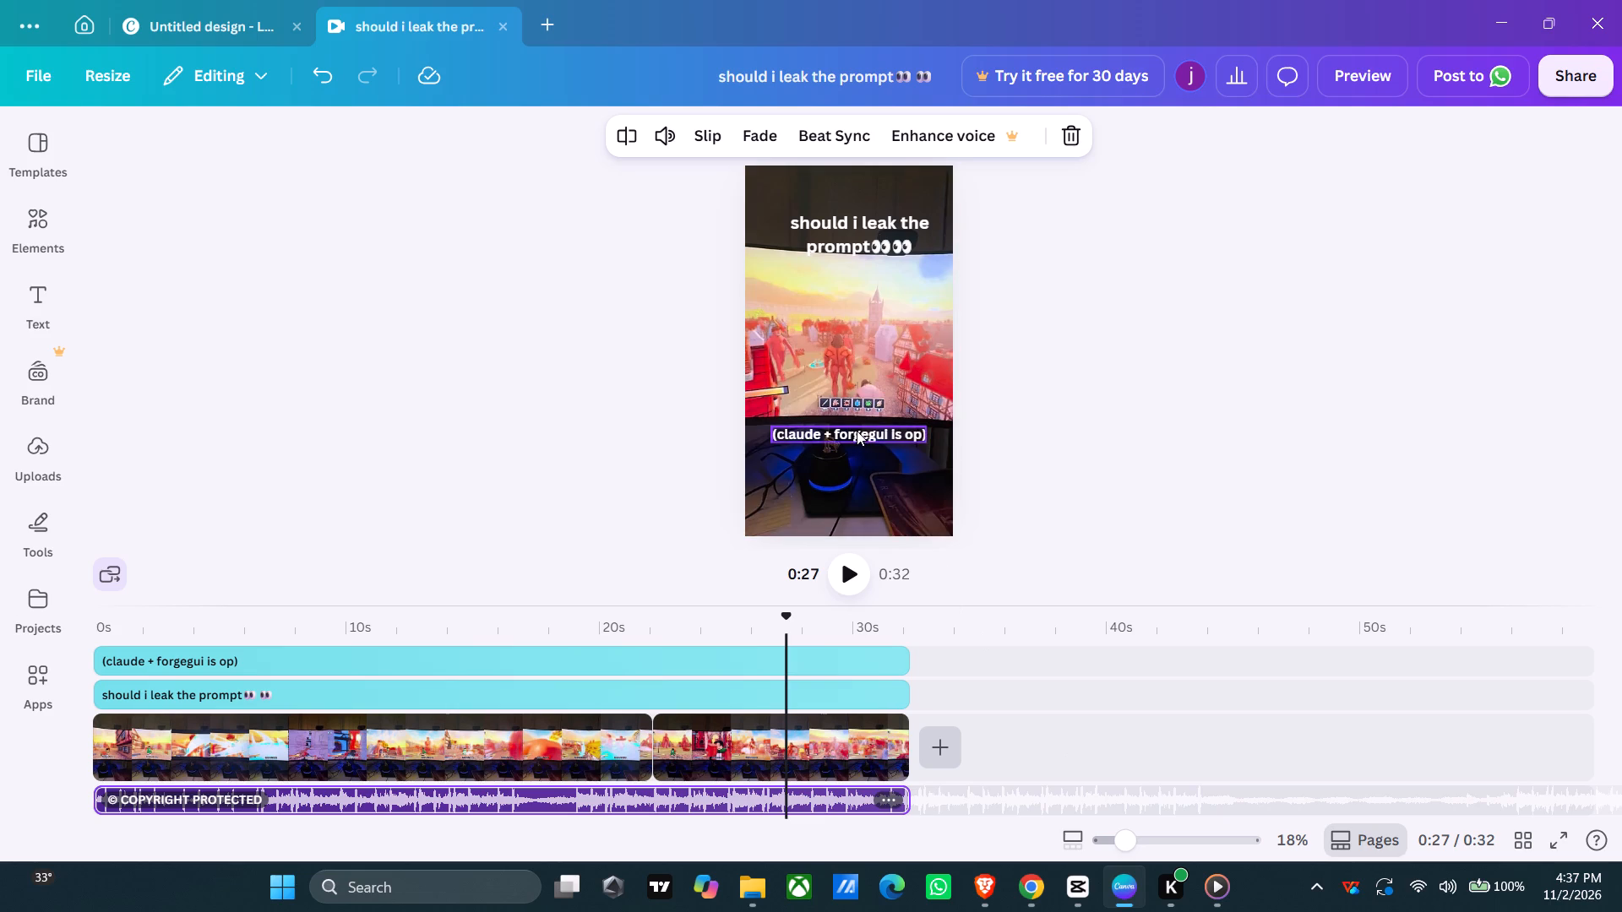
click(900, 433)
click(890, 432)
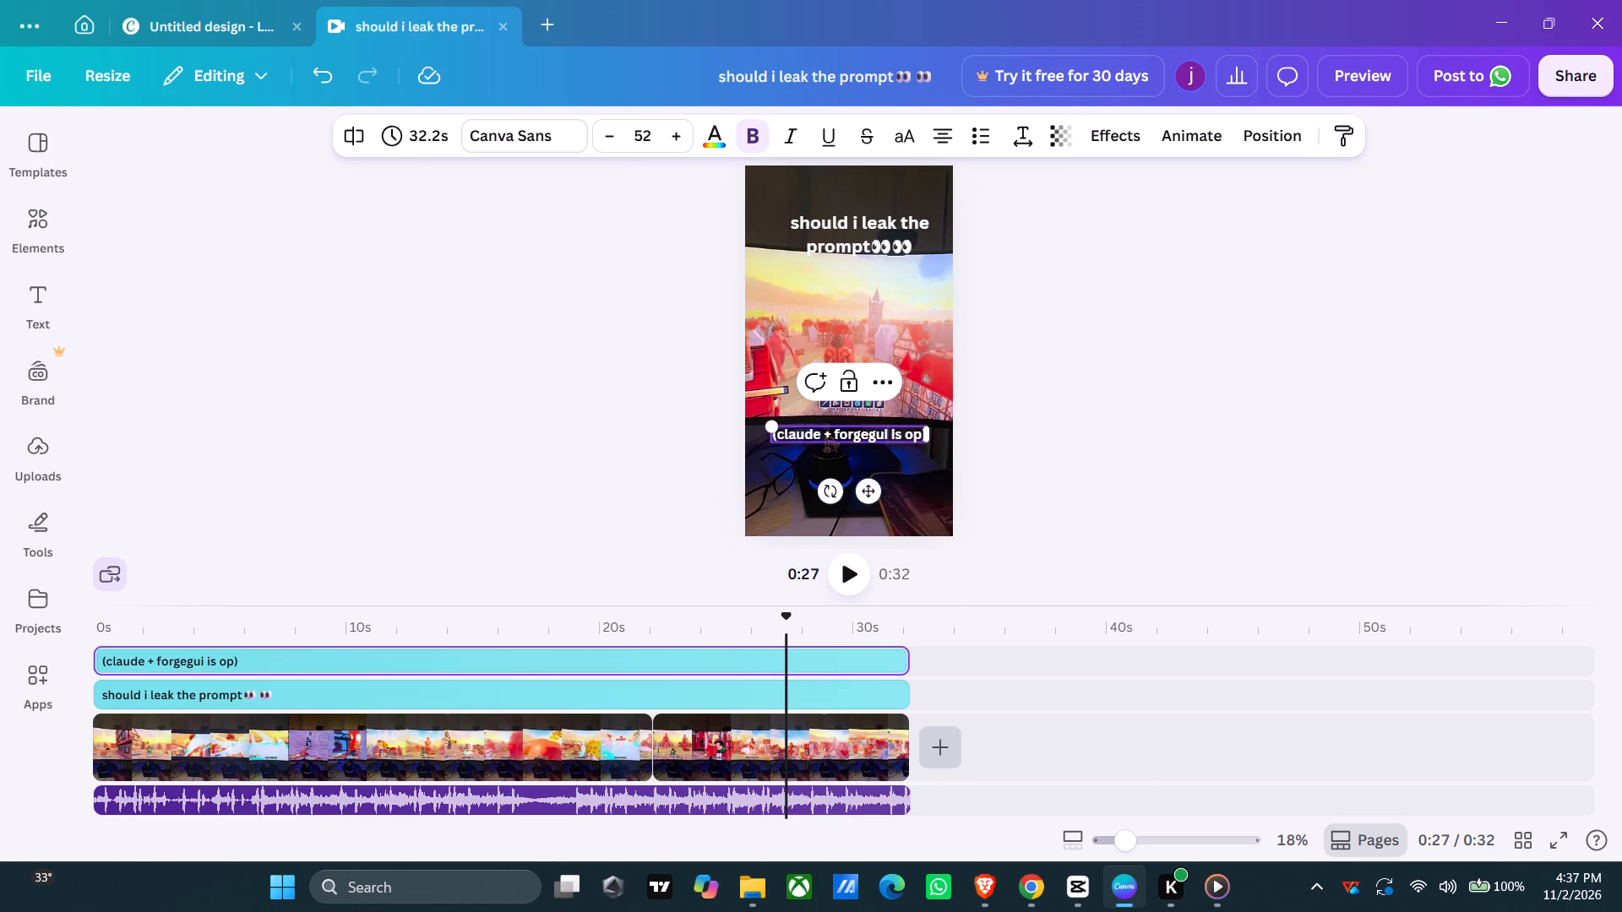
key(BackSpace)
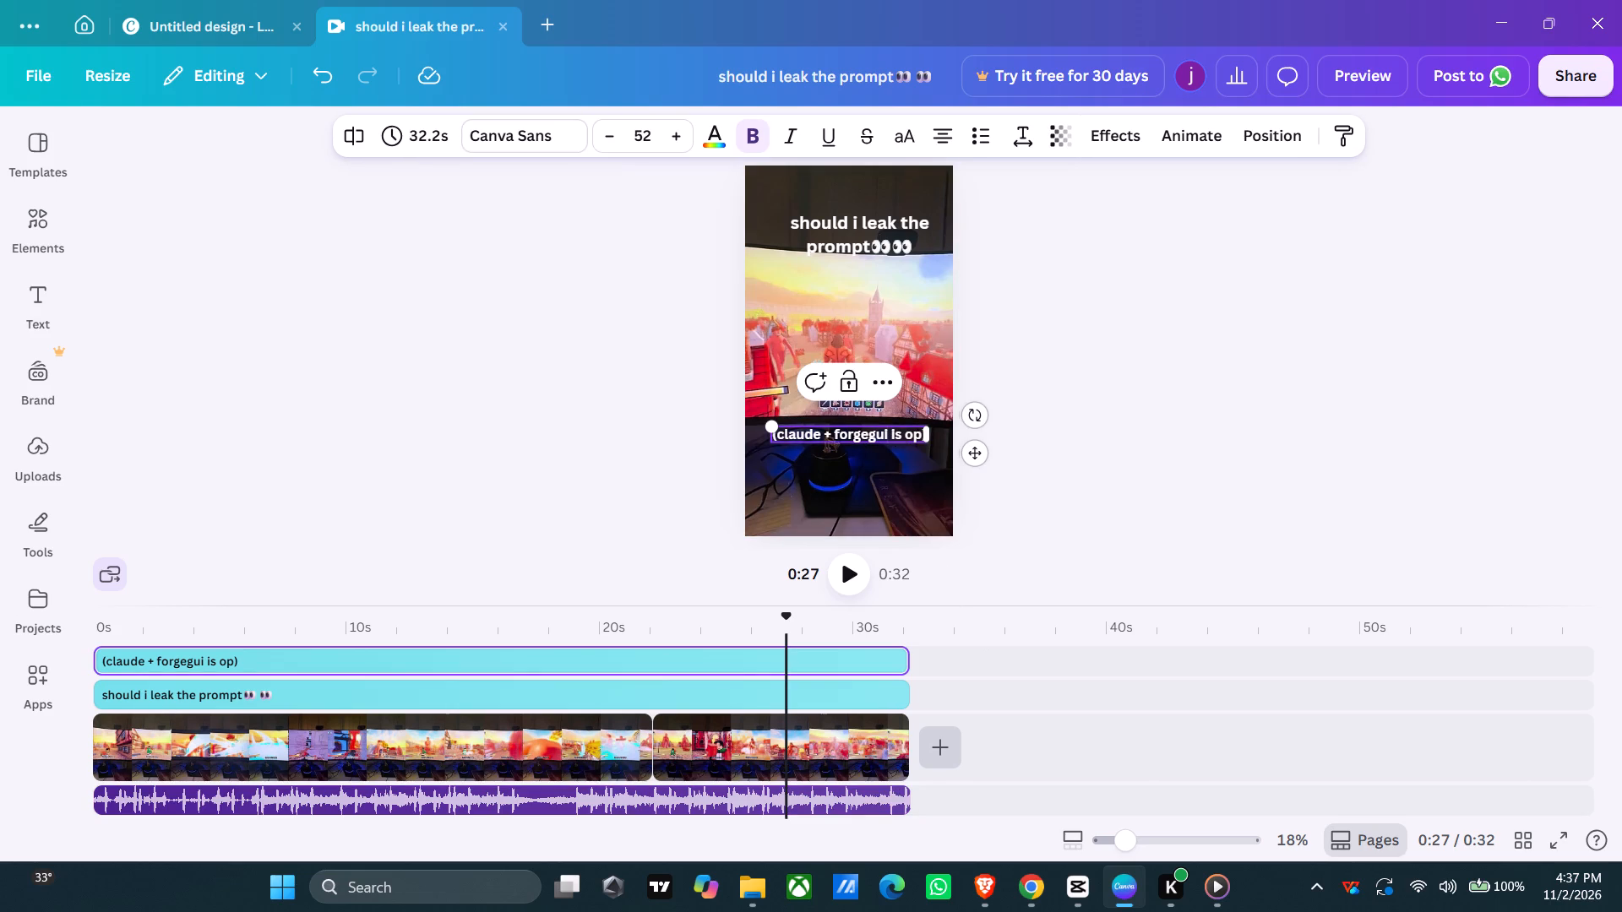
key(BackSpace)
text(ui)
click(1014, 486)
Open the reel's download settings with MP4 Video and 1080p selected for a new download.
click(1574, 80)
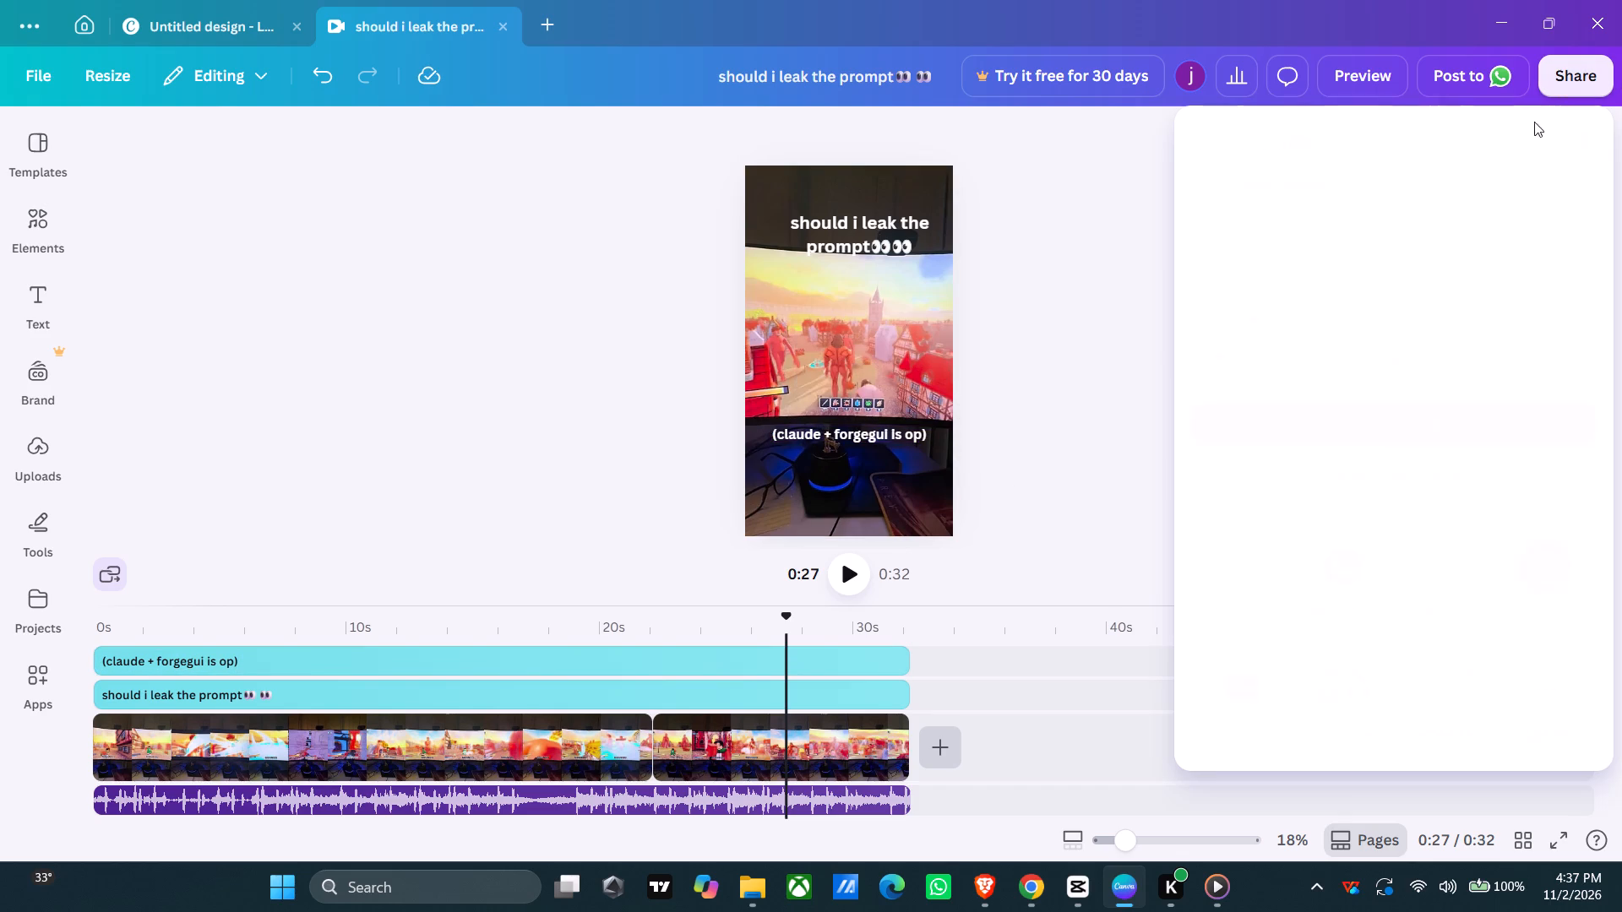
click(1249, 572)
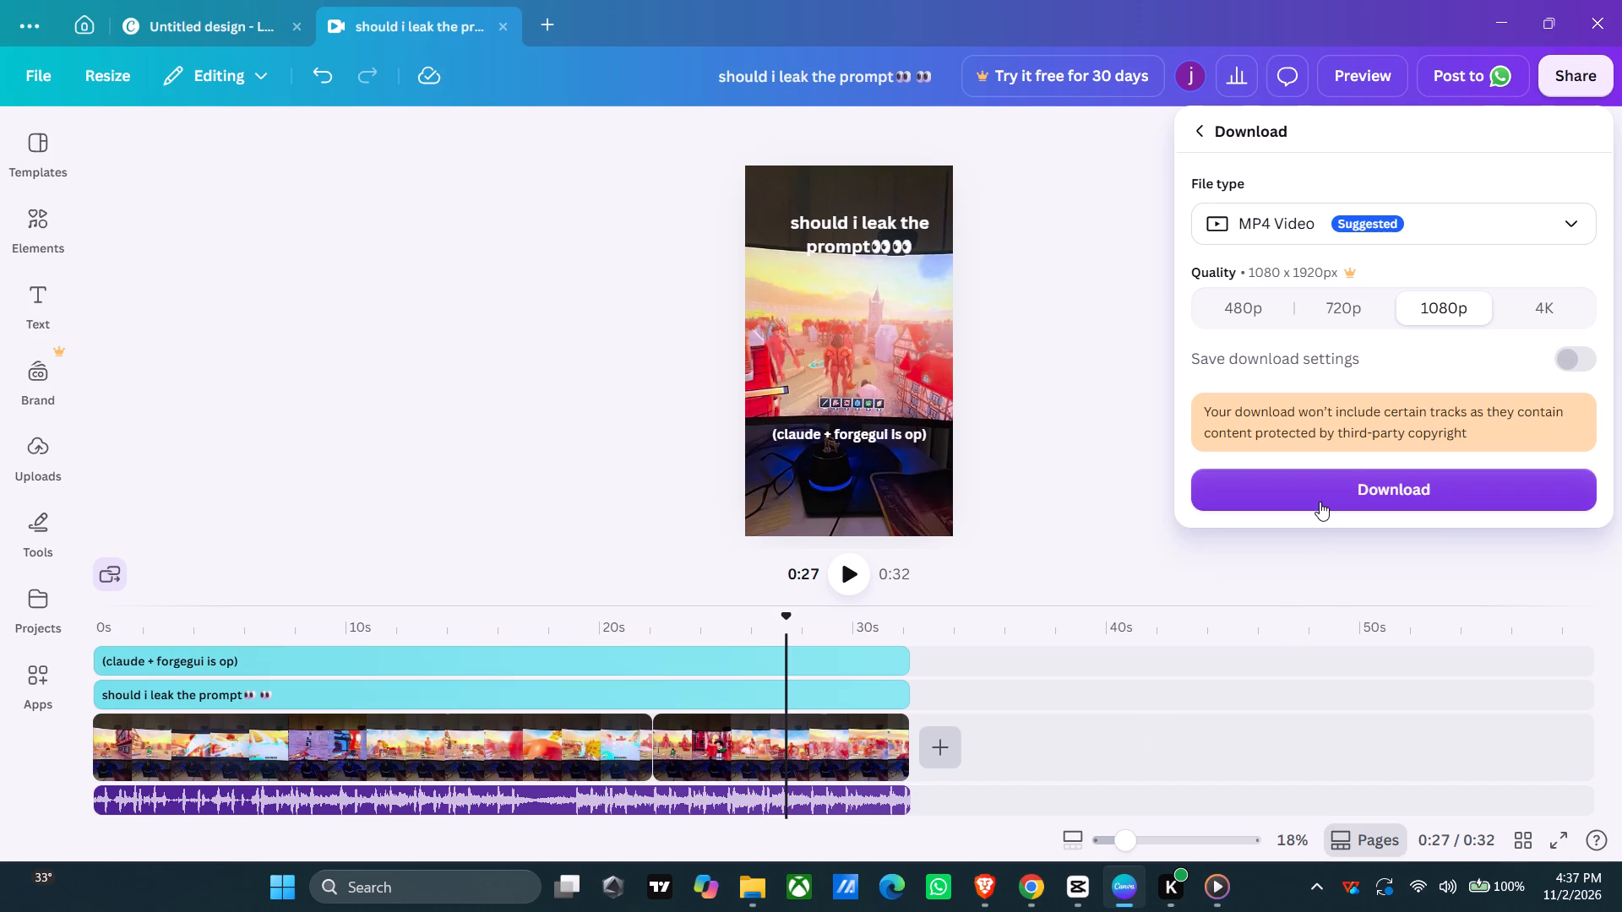
Download the reel as an MP4 video at 1080p.
click(1319, 502)
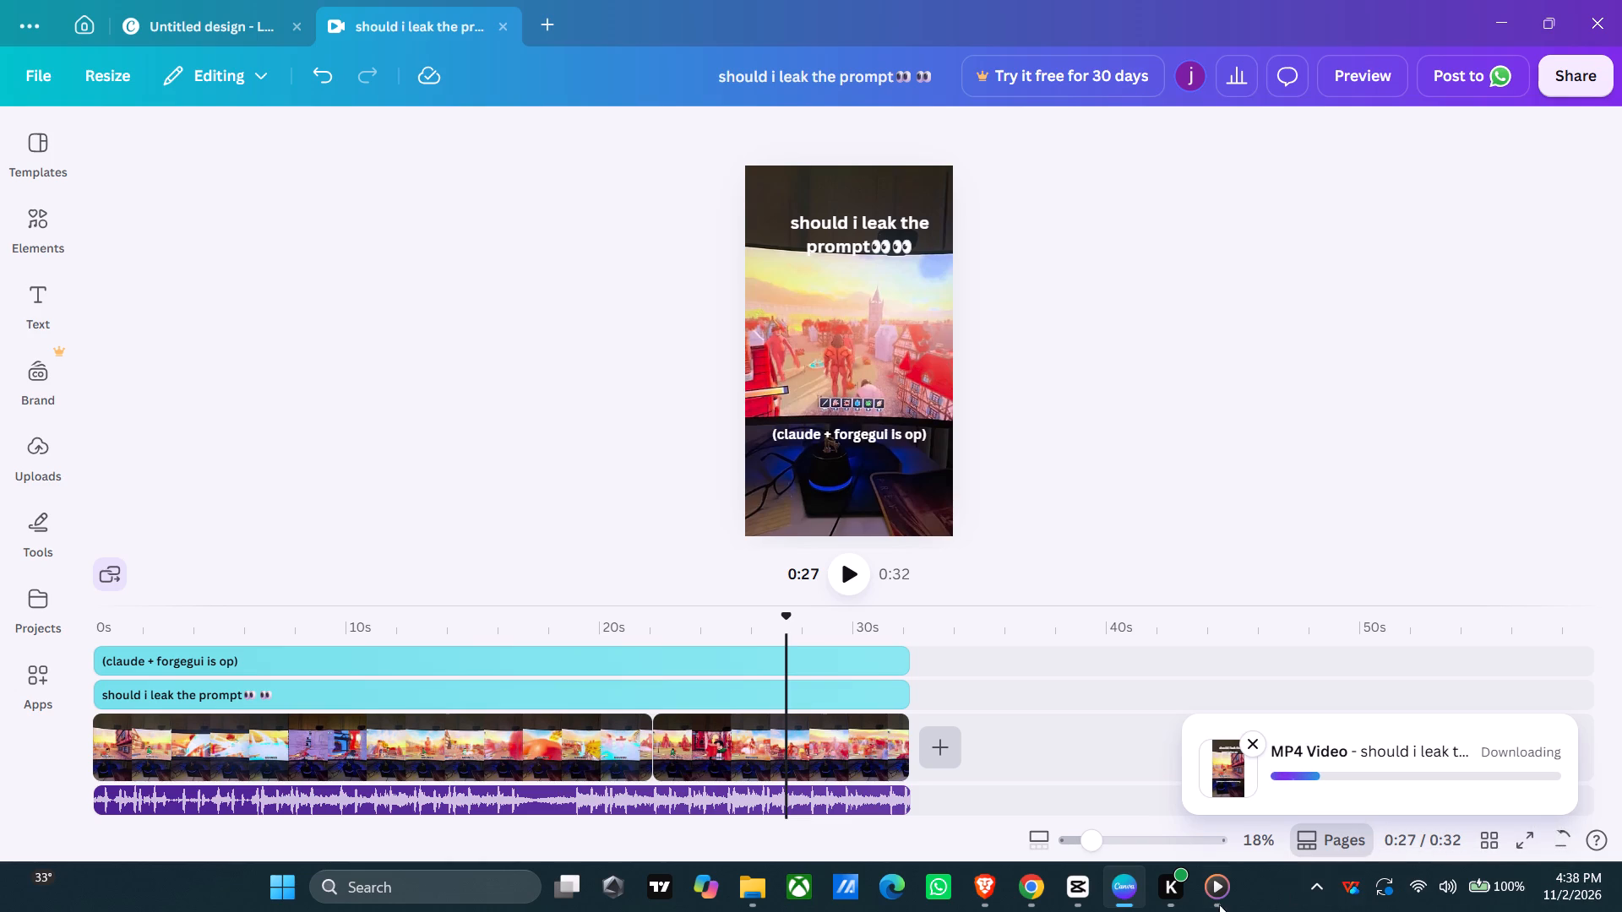
Switch to Google Chrome and close the YouTube page of the BloxClips video "How to print money with roblox in 2026 (new method)".
click(1023, 895)
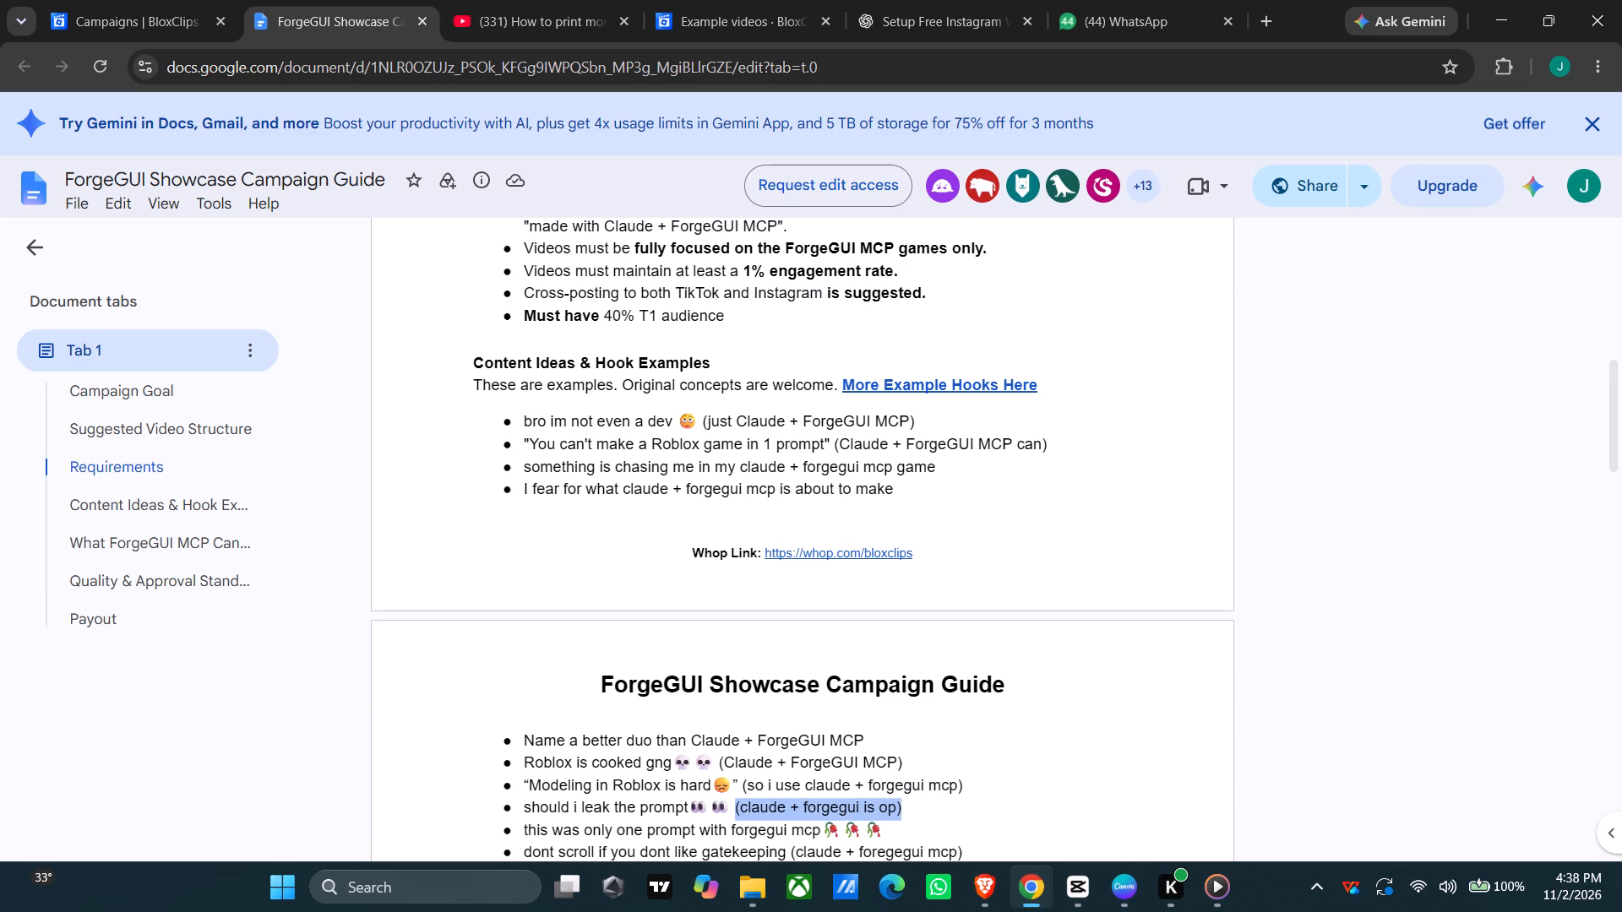
click(556, 0)
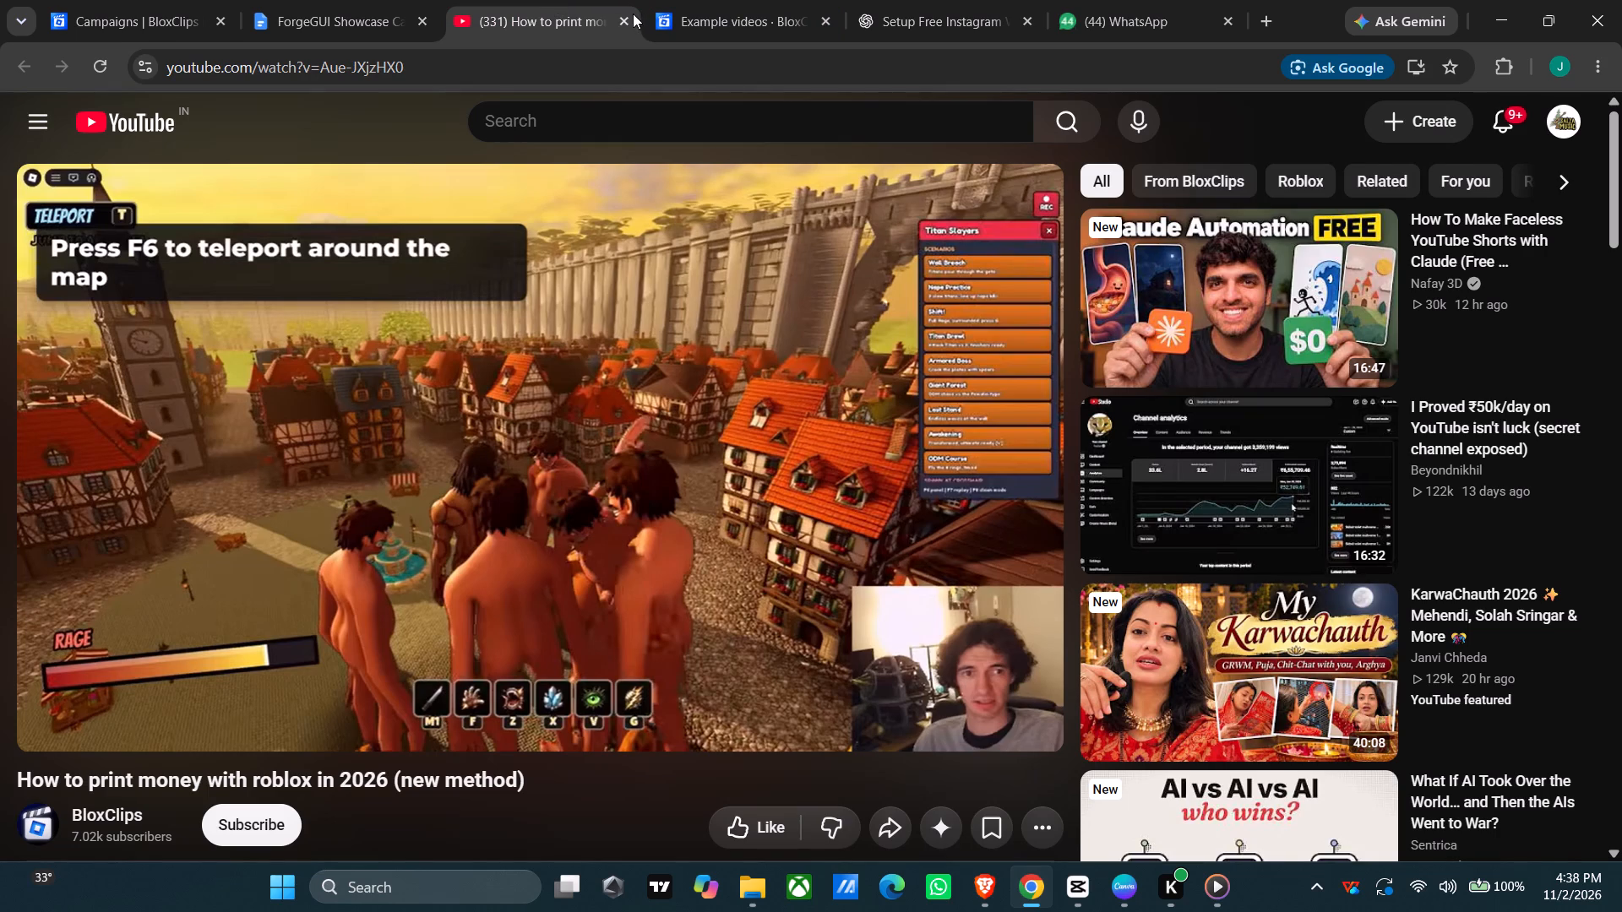
click(623, 14)
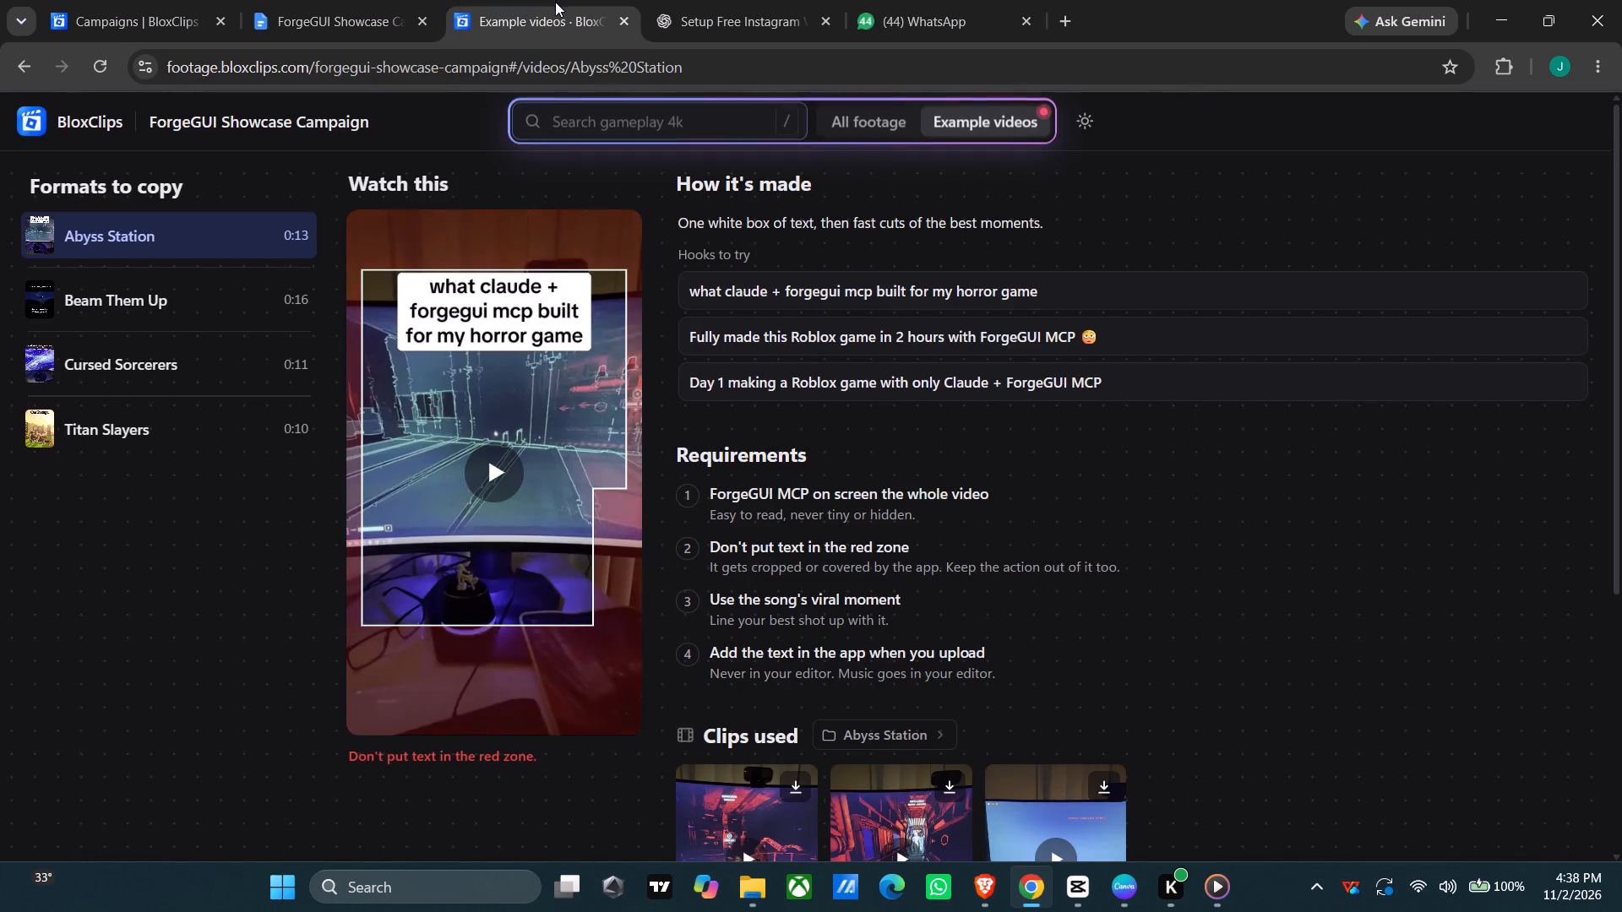
Look over the open campaign guide and example videos pages, and bring up the ChatGPT conversation "Setup Free Instagram Workflow".
click(340, 4)
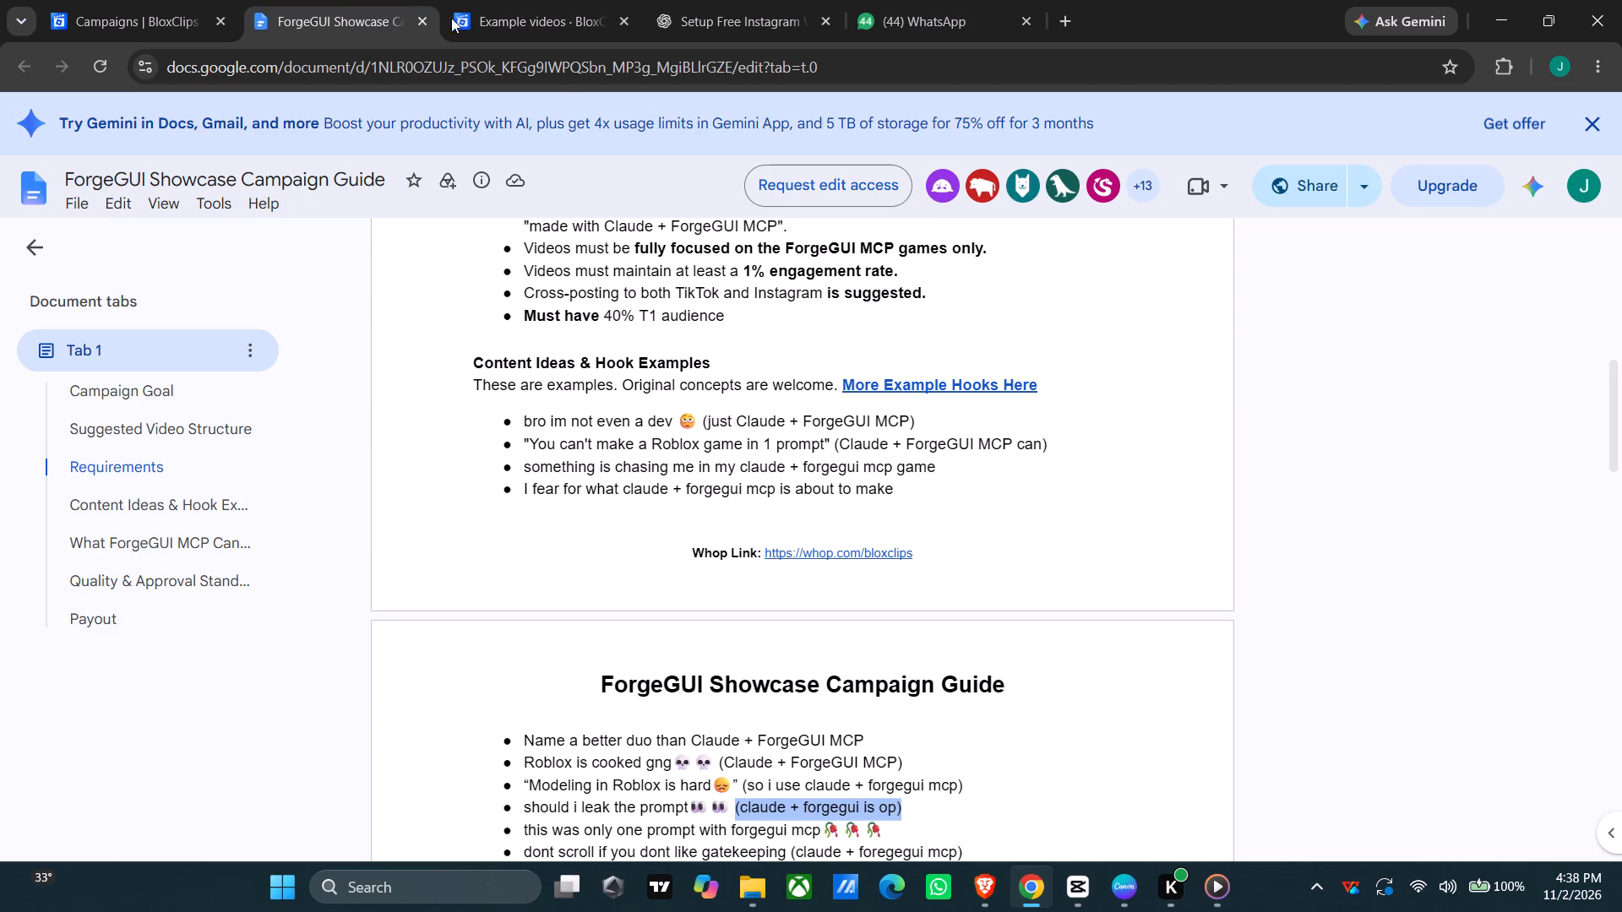
click(523, 14)
click(716, 13)
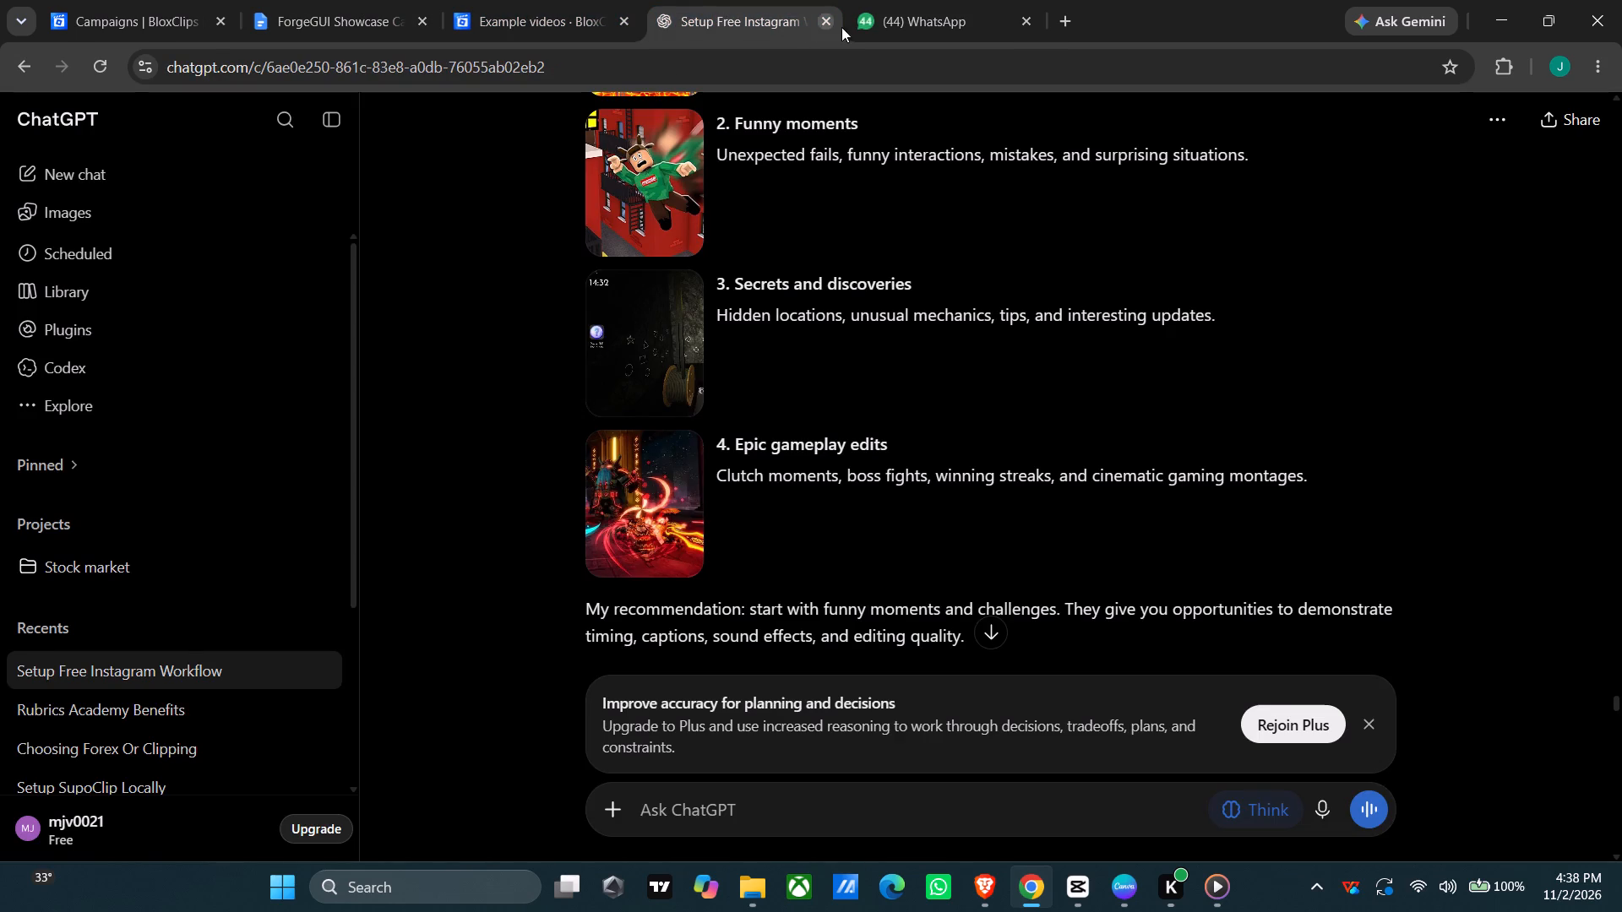